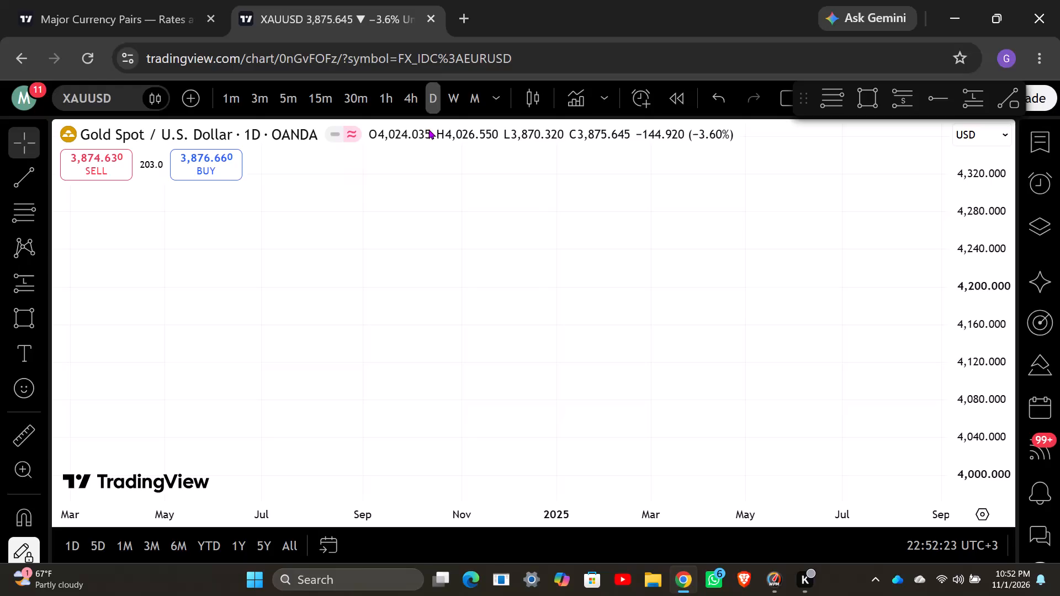
Examine the most recent daily XAUUSD candles, around September to November 2026, together with the drawn price zones and retracement levels.
{"action": "scroll", "coordinate": [981, 260], "scroll_direction": "down", "scroll_amount": 5}
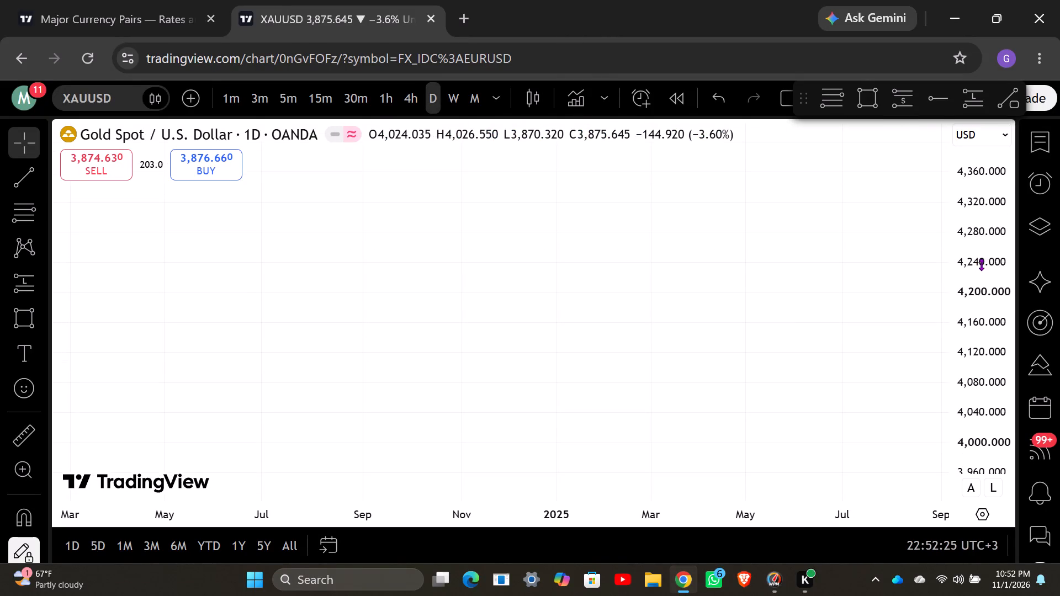
{"action": "scroll", "coordinate": [981, 264], "scroll_direction": "down", "scroll_amount": 15}
{"action": "scroll", "coordinate": [974, 286], "scroll_direction": "down", "scroll_amount": 10}
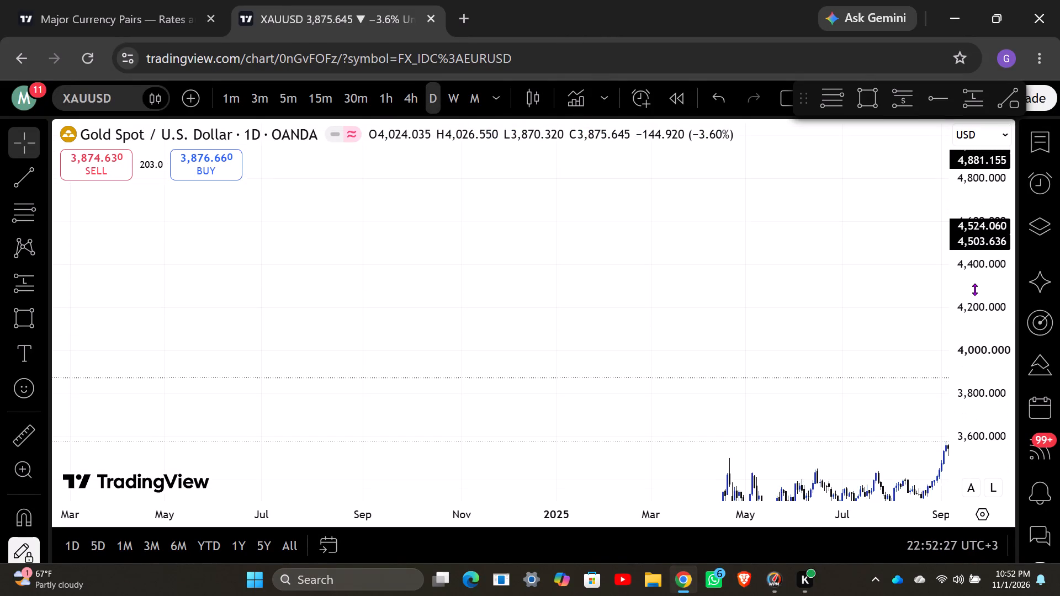
{"action": "scroll", "coordinate": [974, 289], "scroll_direction": "down", "scroll_amount": 2}
{"action": "left_click_drag", "start_coordinate": [871, 416], "coordinate": [726, 182]}
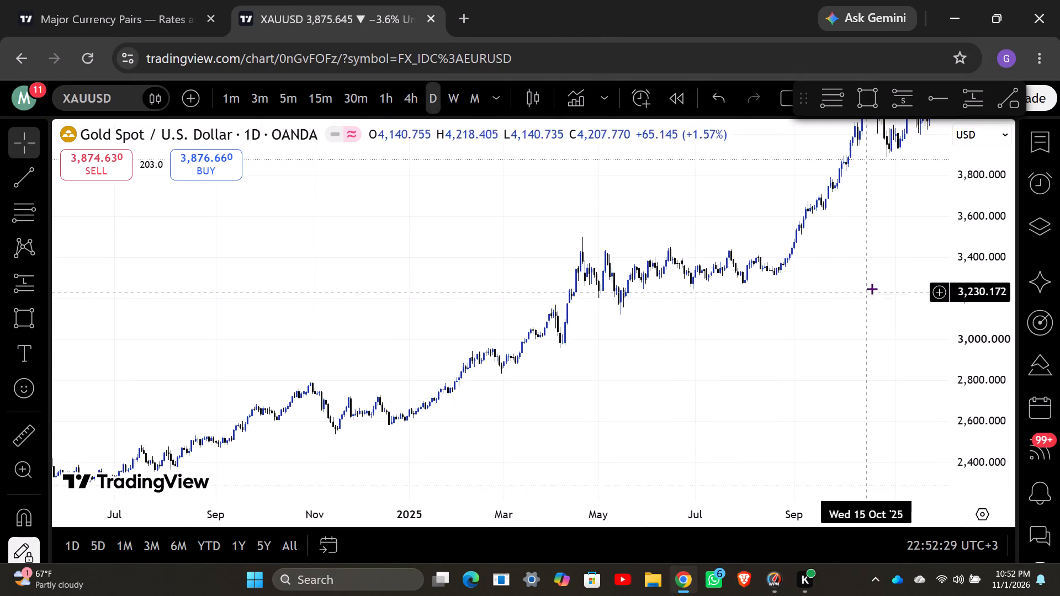
{"action": "left_click_drag", "start_coordinate": [876, 283], "coordinate": [459, 464]}
{"action": "left_click_drag", "start_coordinate": [692, 366], "coordinate": [297, 377]}
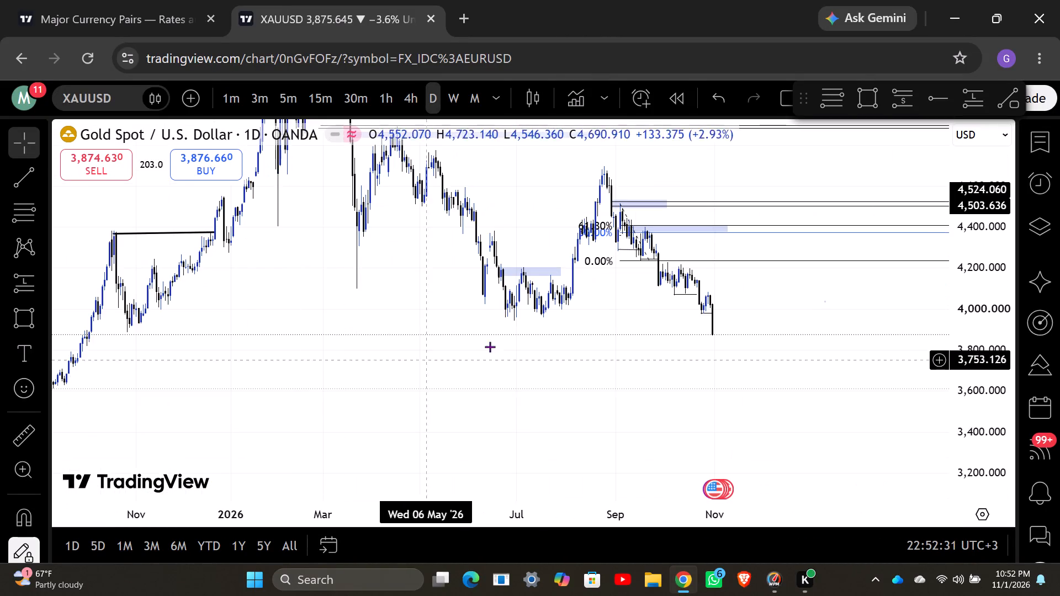
{"action": "left_click_drag", "start_coordinate": [519, 331], "coordinate": [368, 370]}
{"action": "scroll", "coordinate": [988, 301], "scroll_direction": "up", "scroll_amount": 2}
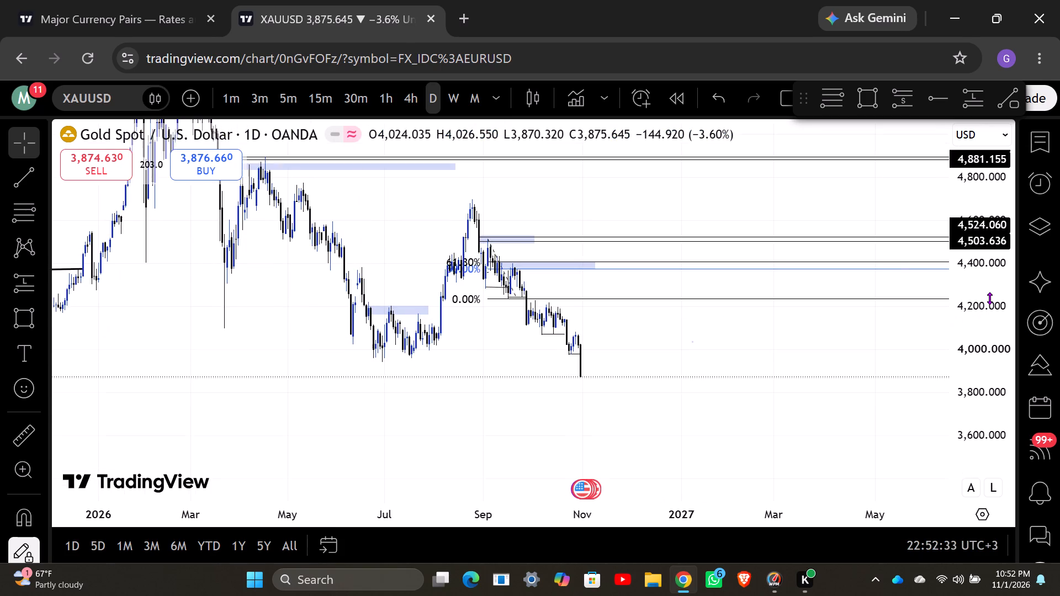
{"action": "scroll", "coordinate": [989, 298], "scroll_direction": "up", "scroll_amount": 4}
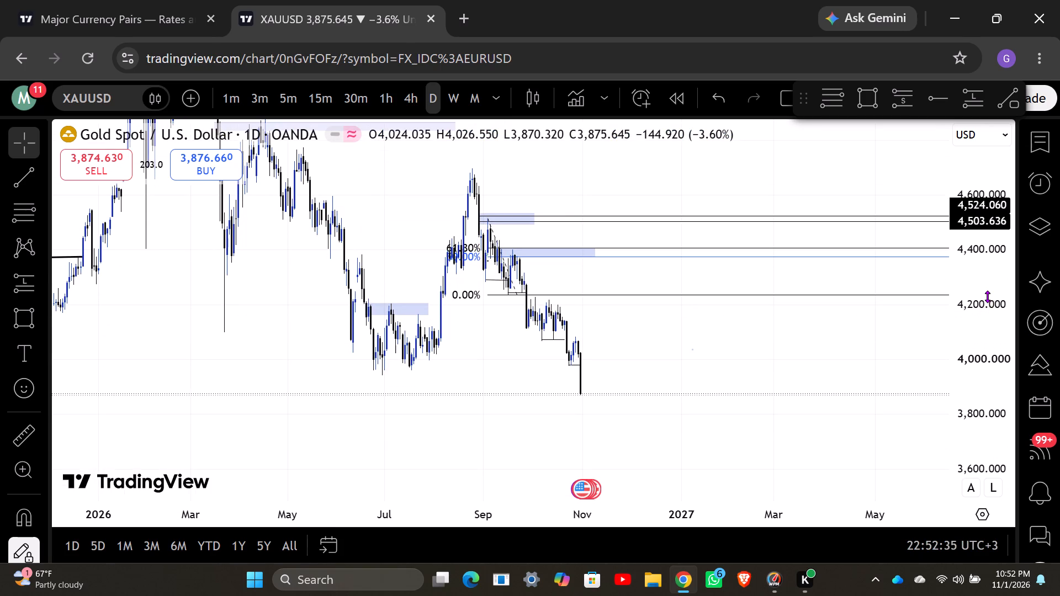
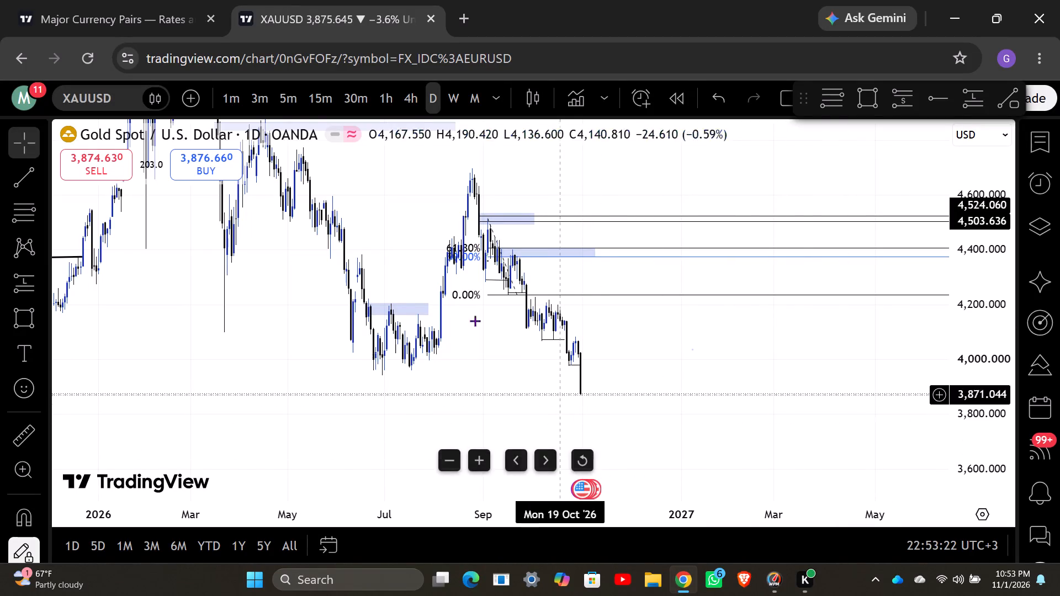
Delete the existing Fibonacci retracement drawn from the early-September high to the 22 Sep 2026 low.
{"action": "scroll", "coordinate": [501, 328], "scroll_direction": "up", "scroll_amount": 5}
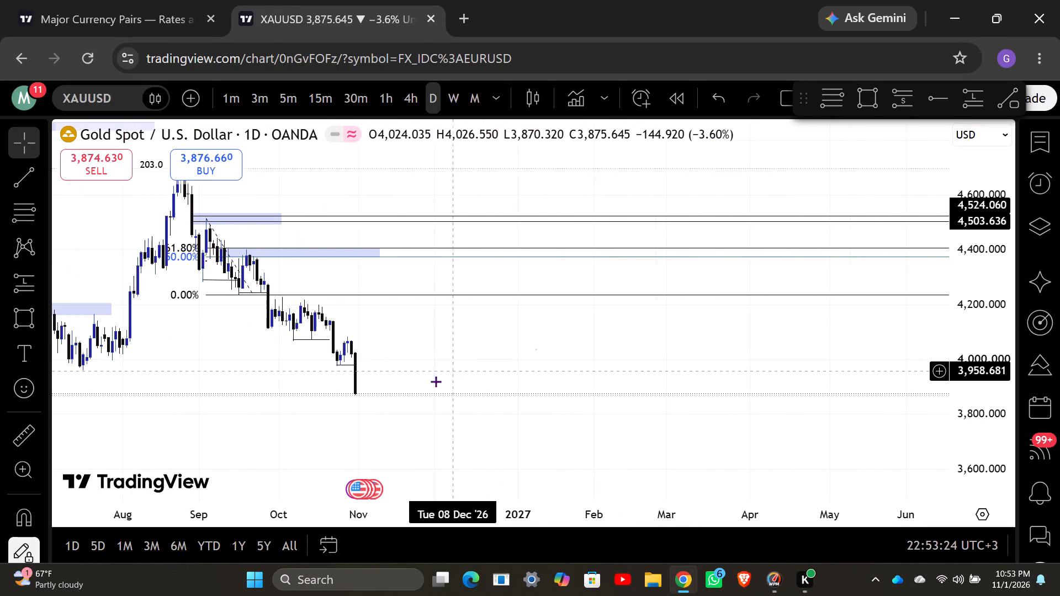
{"action": "left_click_drag", "start_coordinate": [397, 397], "coordinate": [717, 358]}
{"action": "scroll", "coordinate": [718, 366], "scroll_direction": "up", "scroll_amount": 2}
{"action": "left_click_drag", "start_coordinate": [622, 382], "coordinate": [649, 414]}
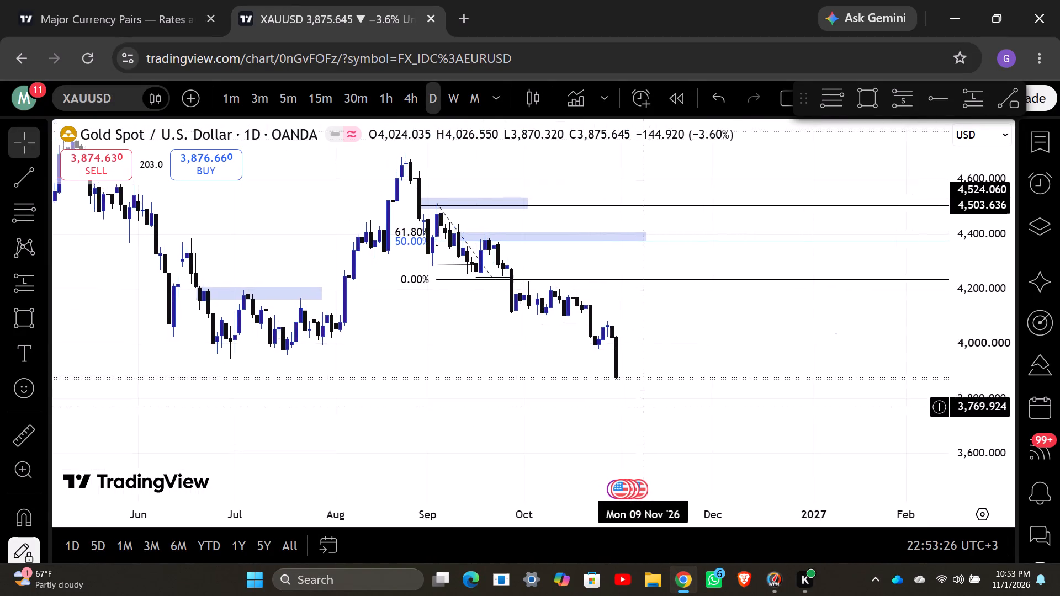
{"action": "left_click_drag", "start_coordinate": [649, 414], "coordinate": [654, 422]}
{"action": "left_click", "coordinate": [437, 293]}
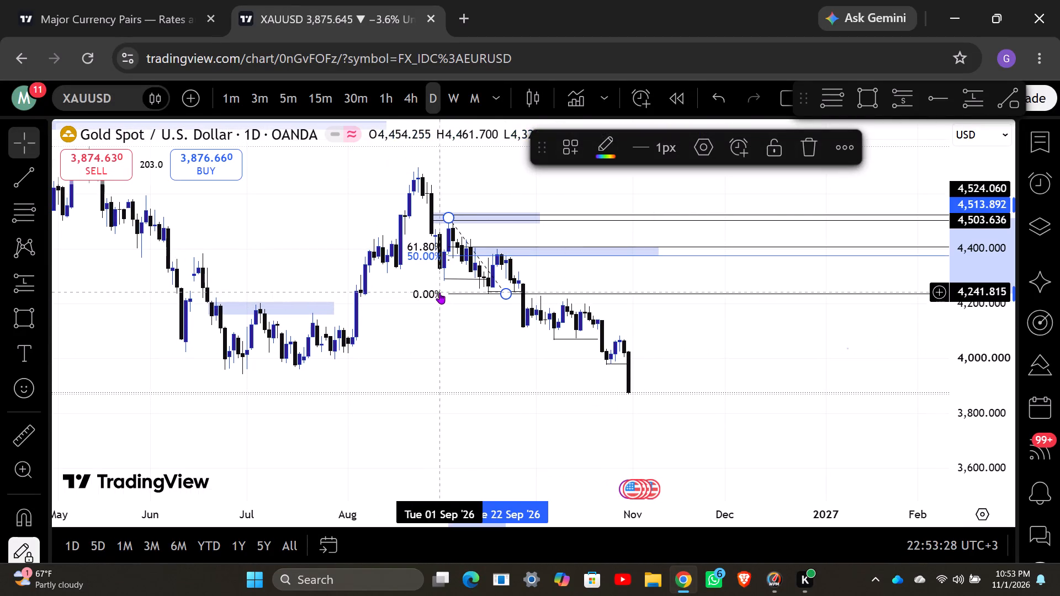
{"action": "left_click", "coordinate": [809, 145]}
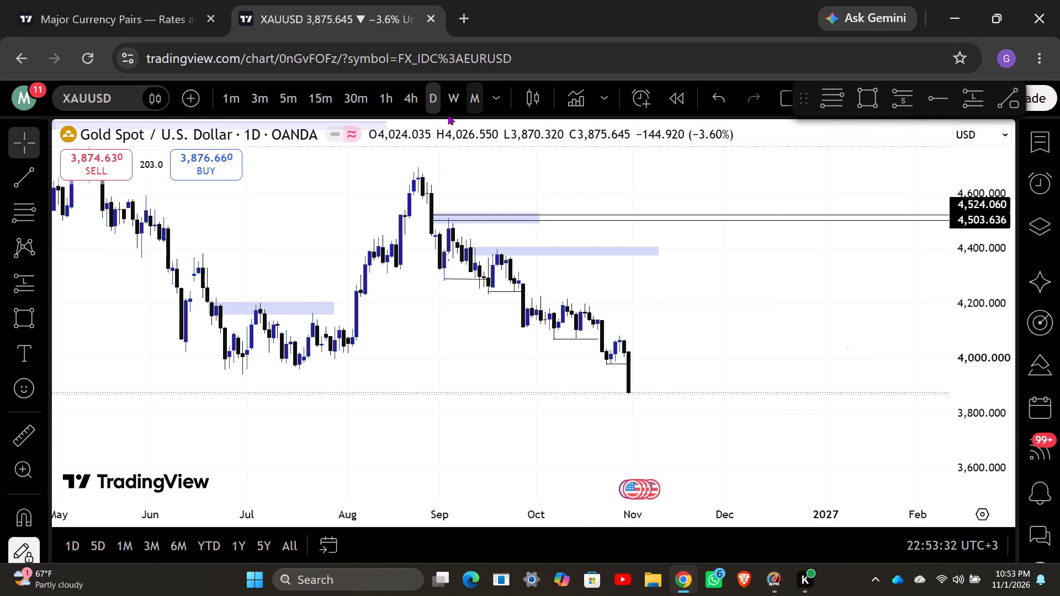
Draw a Fibonacci retracement from the 18 Sep 2026 swing high at about 4,403.6 to about 4,069.9 on 15 Oct.
{"action": "left_click", "coordinate": [835, 97]}
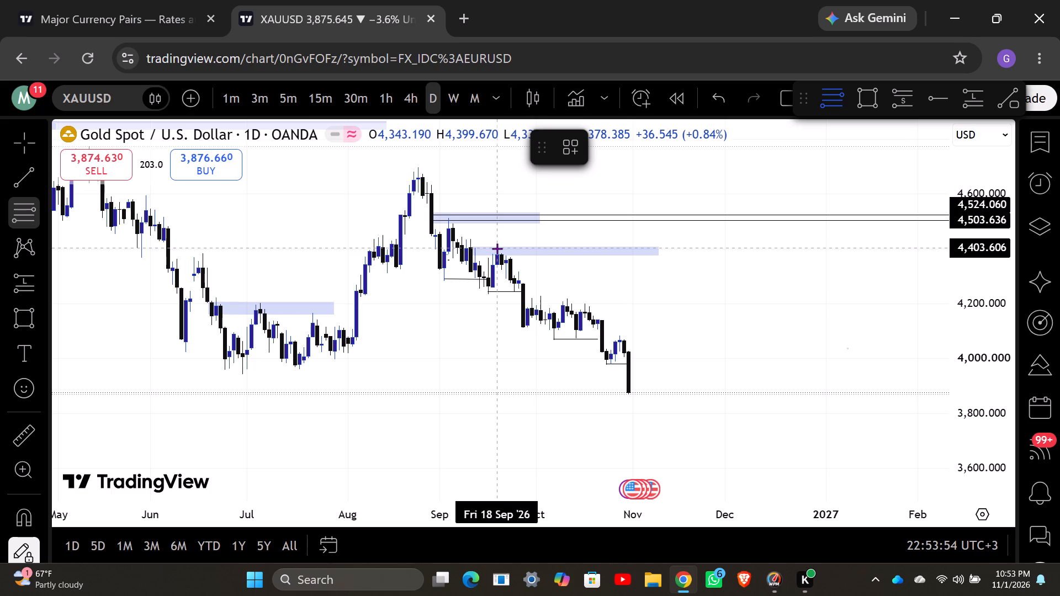
{"action": "left_click_drag", "start_coordinate": [497, 248], "coordinate": [533, 279]}
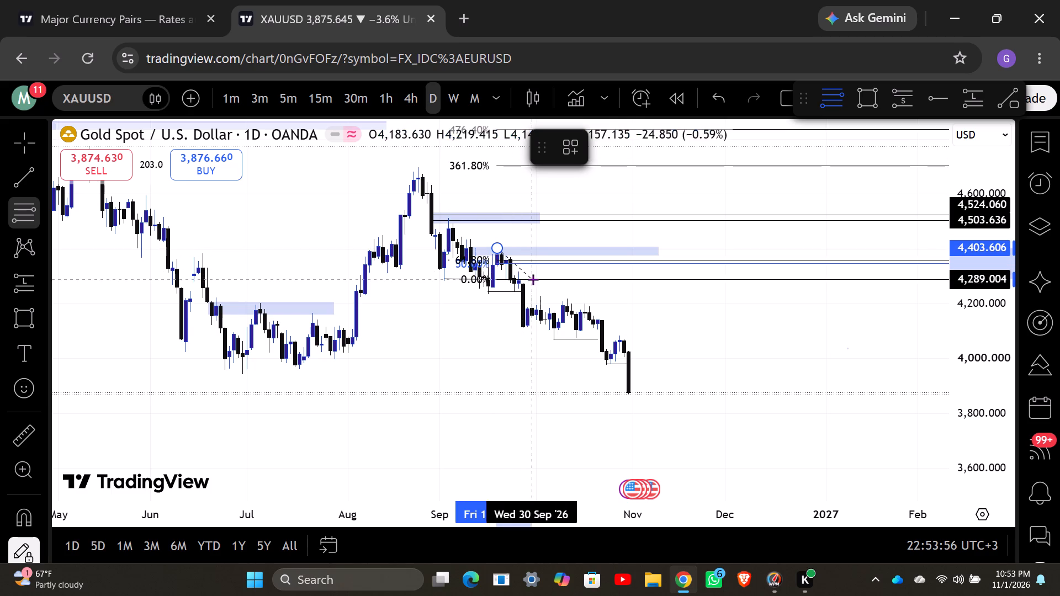
{"action": "left_click_drag", "start_coordinate": [533, 279], "coordinate": [568, 338]}
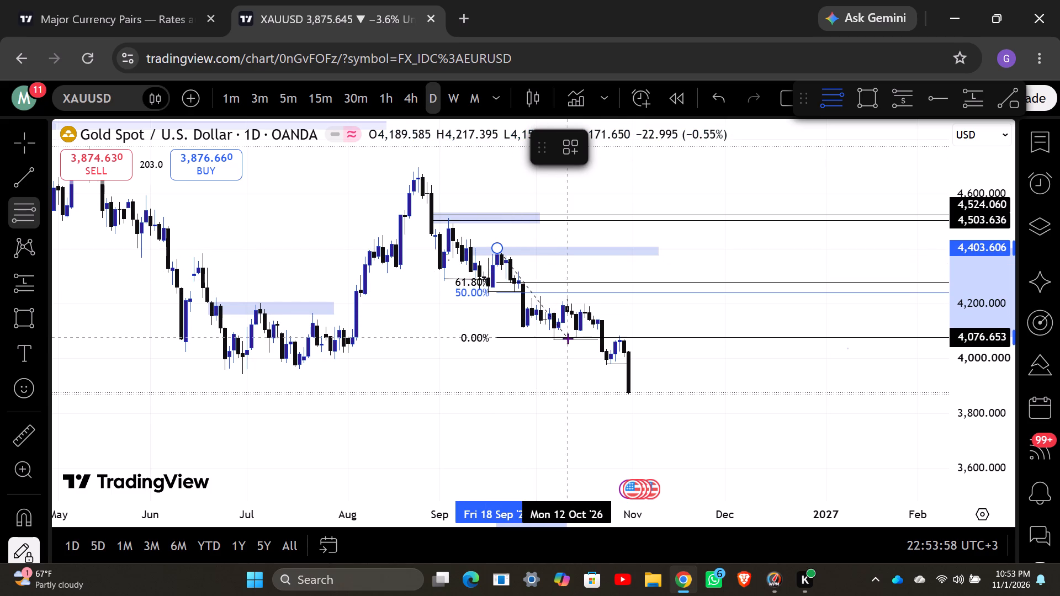
{"action": "left_click_drag", "start_coordinate": [568, 338], "coordinate": [570, 340]}
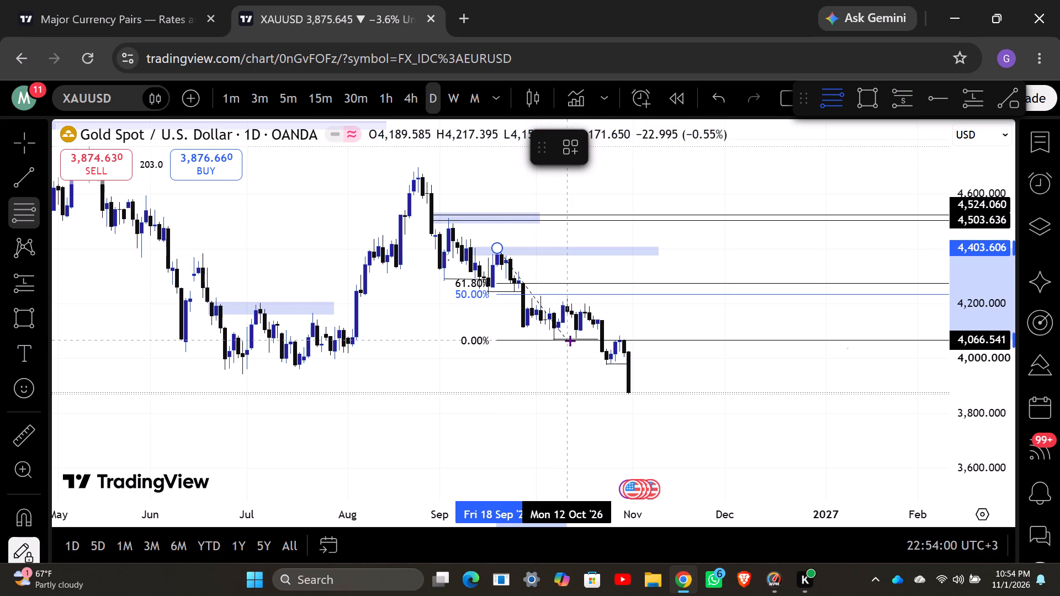
{"action": "left_click_drag", "start_coordinate": [570, 340], "coordinate": [571, 340]}
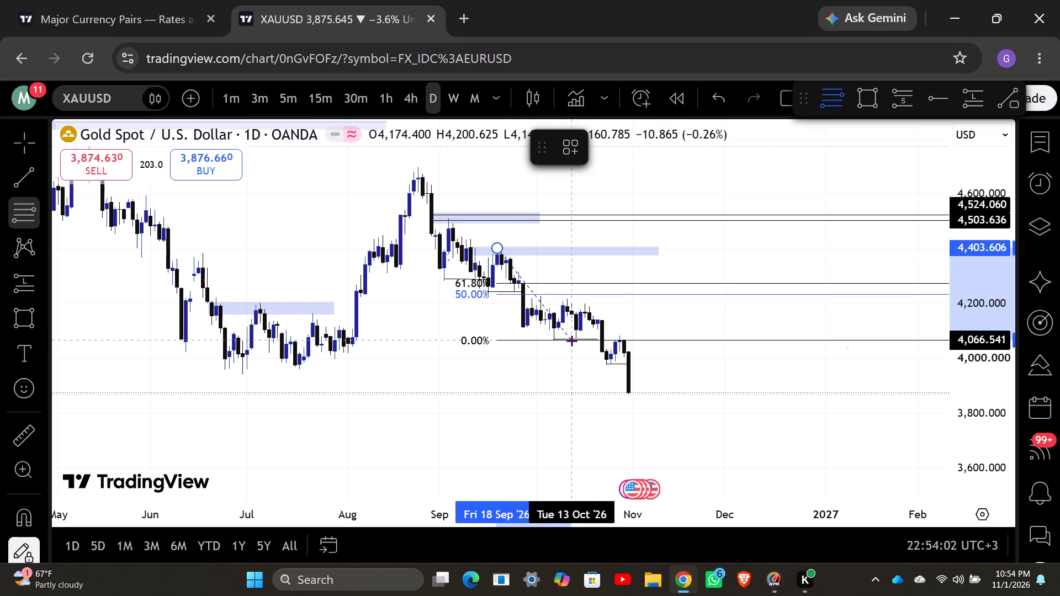
{"action": "left_click_drag", "start_coordinate": [571, 340], "coordinate": [571, 339]}
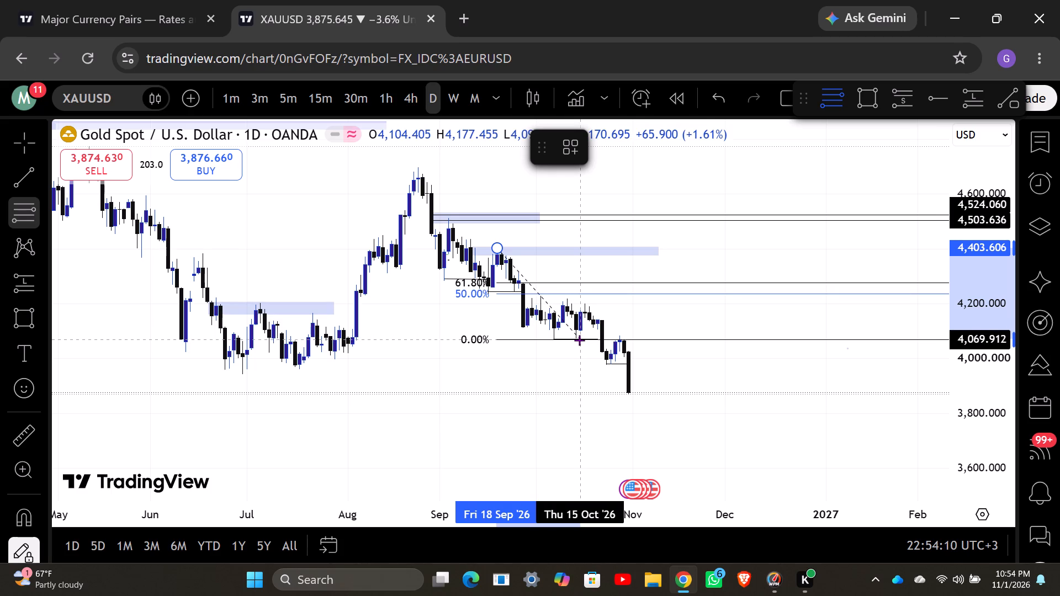
{"action": "left_click", "coordinate": [579, 340]}
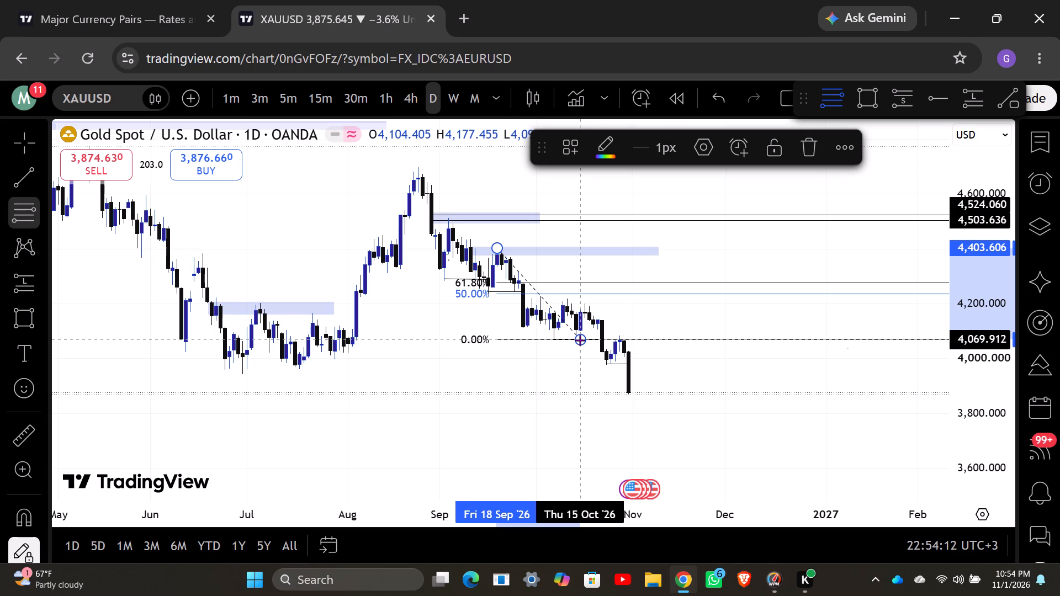
{"action": "left_click", "coordinate": [12, 137]}
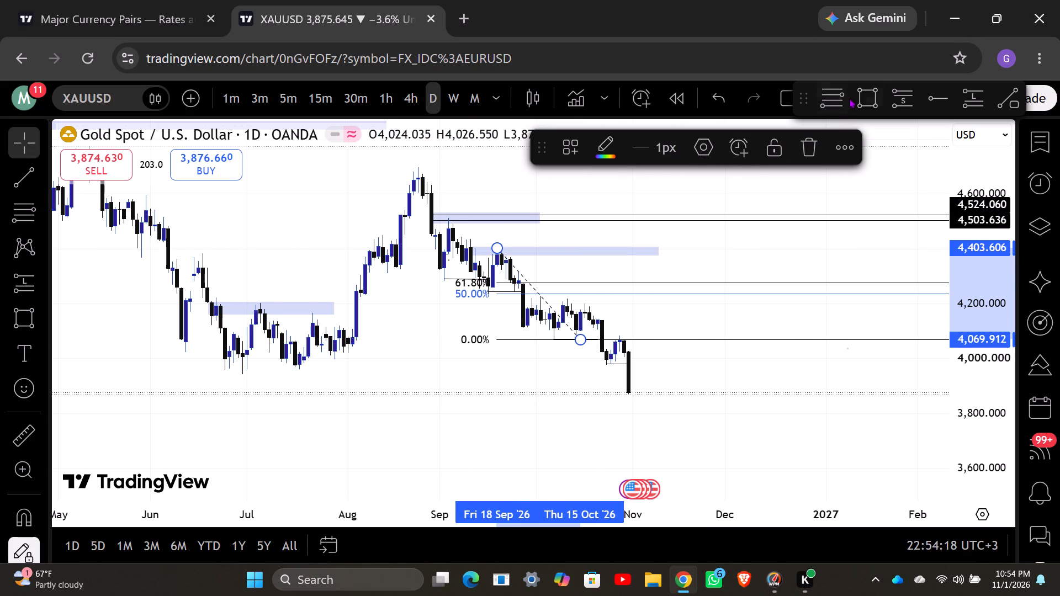
Draw a rectangle zone over the 50–61.8% retracement band, from 25 Sep 2026 at about 4,282 to 9 Dec at about 4,235.
{"action": "left_click", "coordinate": [866, 97]}
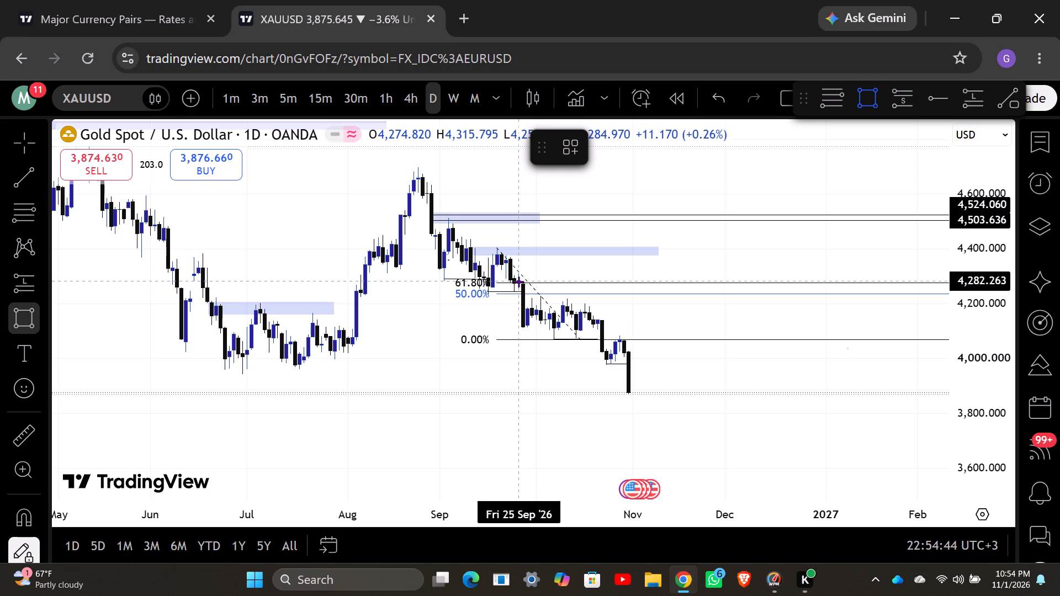
{"action": "left_click_drag", "start_coordinate": [518, 281], "coordinate": [544, 291]}
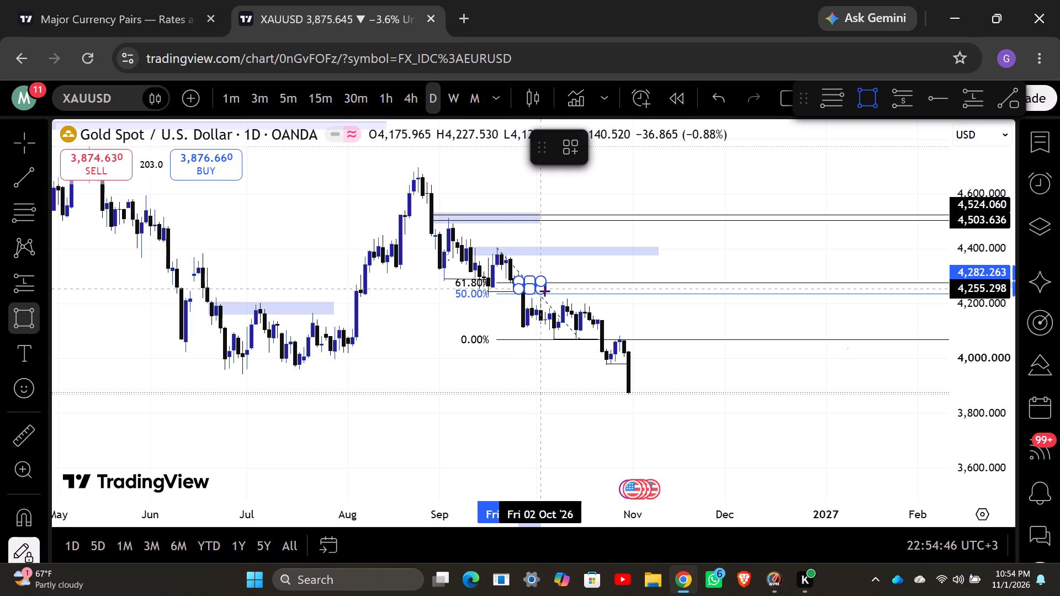
{"action": "left_click_drag", "start_coordinate": [544, 291], "coordinate": [712, 294]}
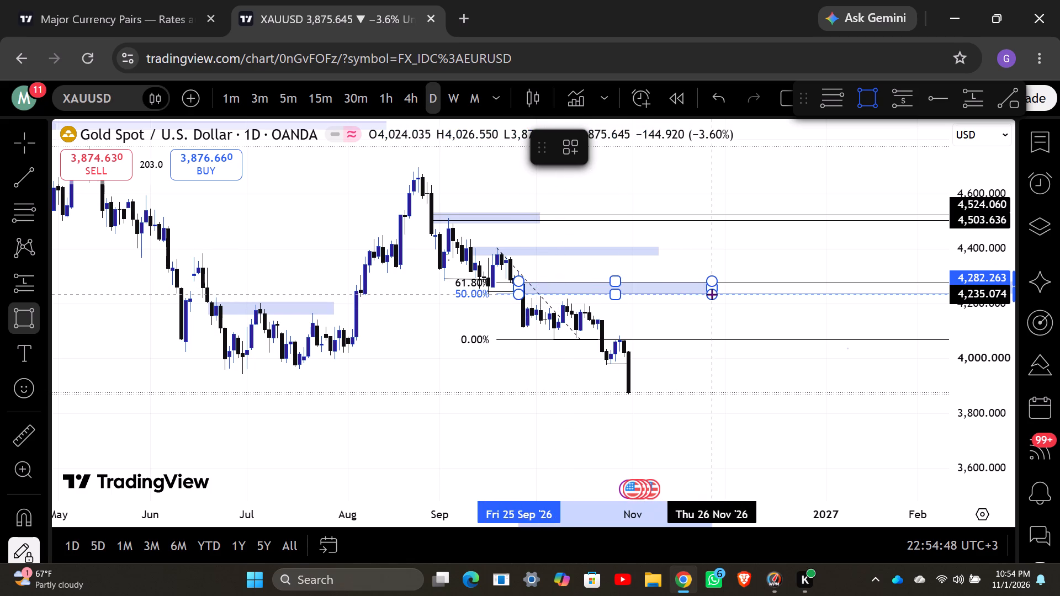
{"action": "left_click_drag", "start_coordinate": [712, 294], "coordinate": [754, 295]}
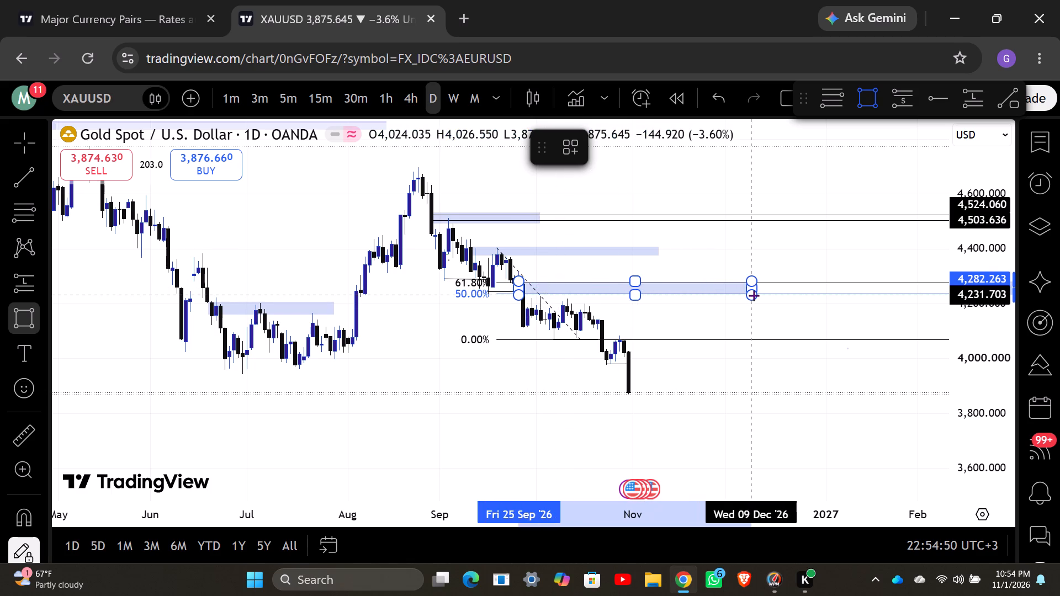
{"action": "left_click_drag", "start_coordinate": [754, 295], "coordinate": [752, 295]}
{"action": "left_click_drag", "start_coordinate": [752, 295], "coordinate": [753, 294]}
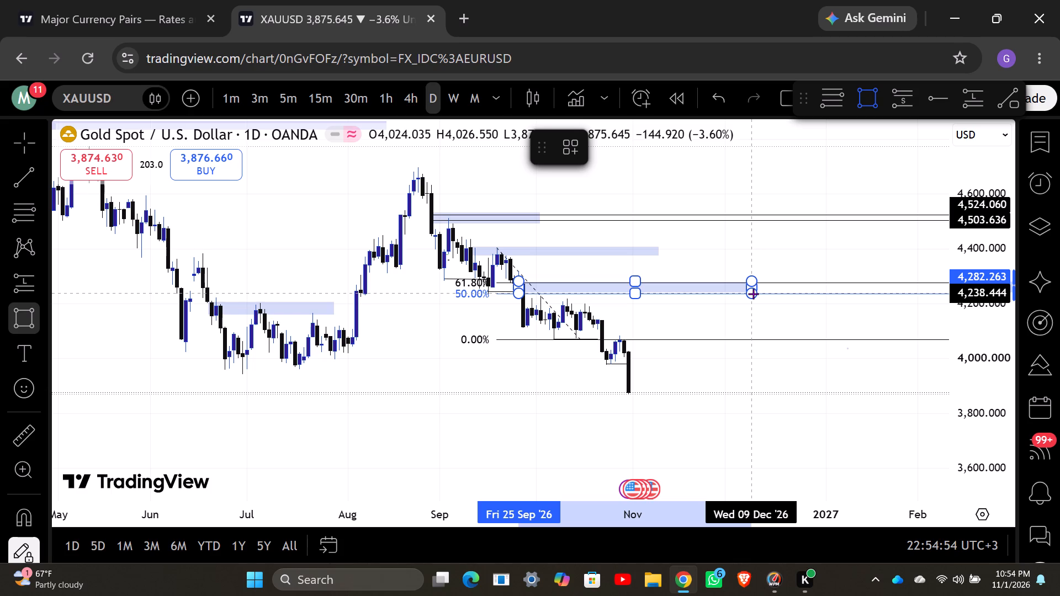
{"action": "left_click_drag", "start_coordinate": [753, 294], "coordinate": [754, 295]}
{"action": "left_click", "coordinate": [754, 295]}
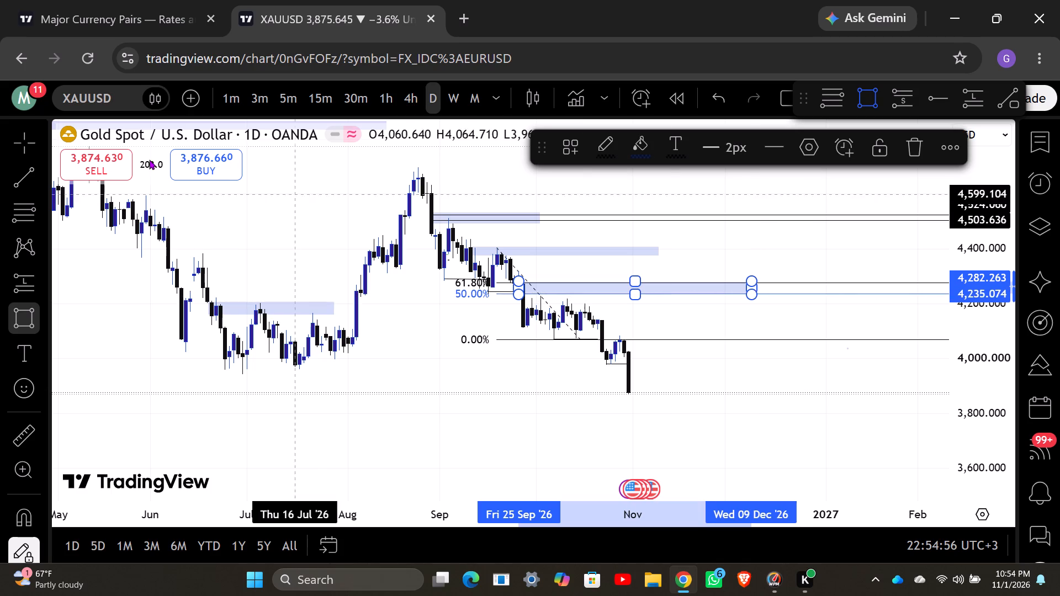
{"action": "left_click", "coordinate": [29, 142]}
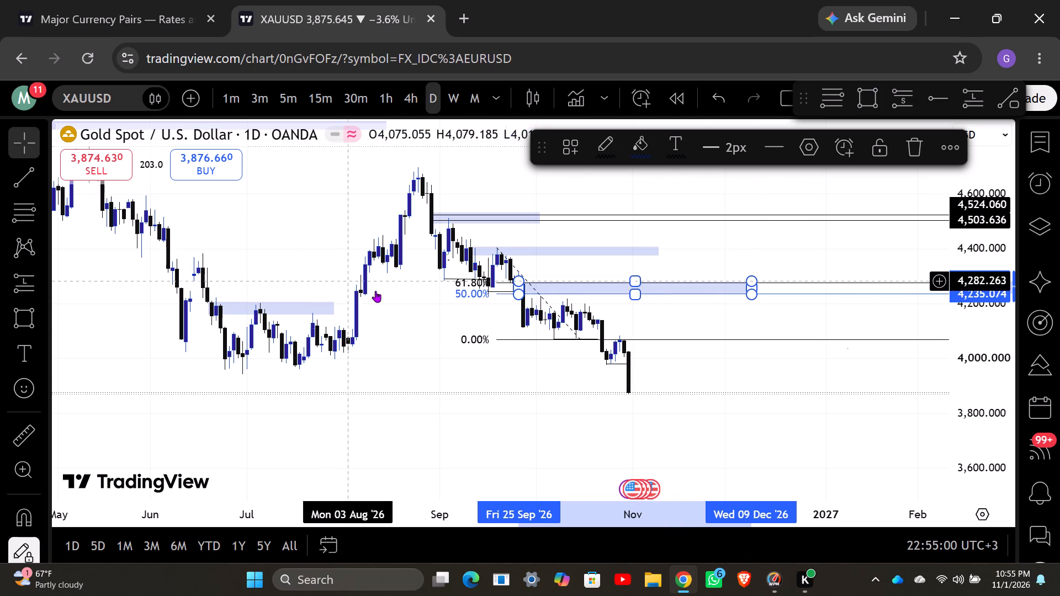
Delete the Fibonacci retracement spanning 18 Sep to 15 Oct 2026, keeping the rectangle zone.
{"action": "left_click", "coordinate": [481, 338]}
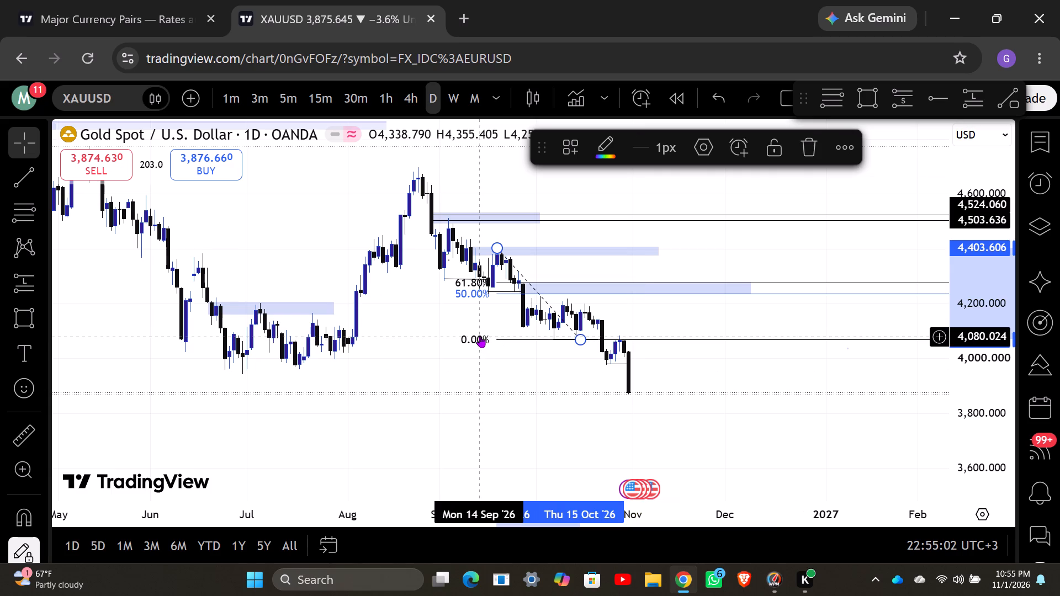
{"action": "key", "text": "BackSpace"}
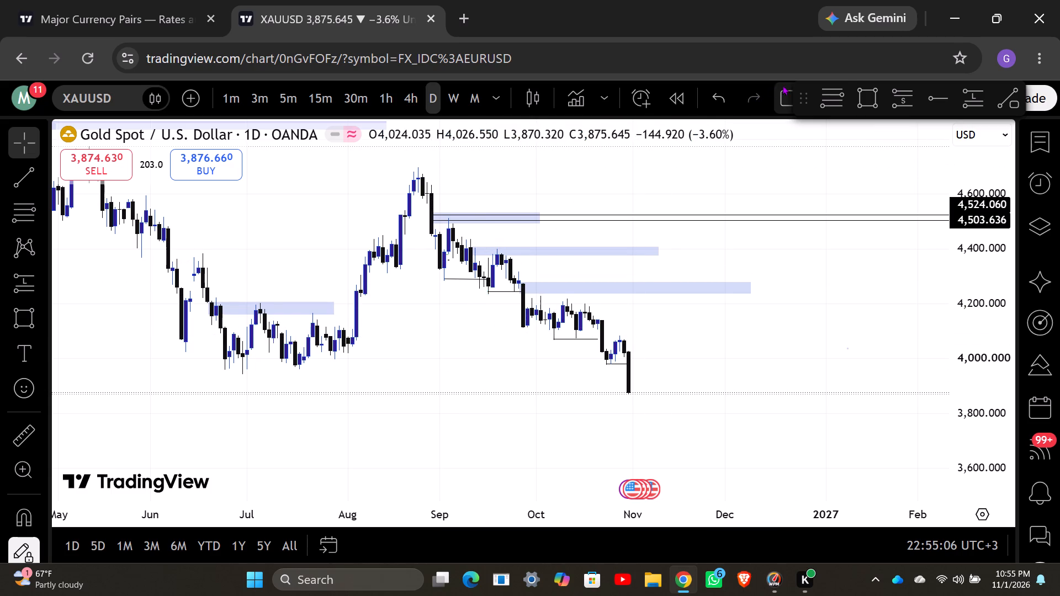
Draw a Fibonacci retracement from the 12 Oct 2026 swing high at about 4,214.9 to about 3,978.9 on 29 Oct.
{"action": "left_click", "coordinate": [840, 91]}
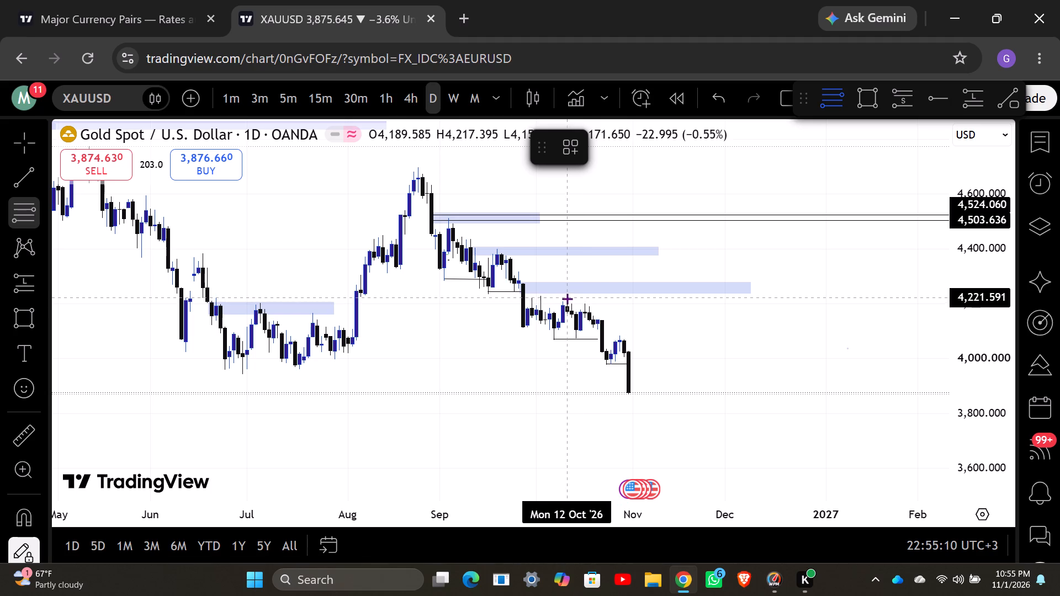
{"action": "left_click_drag", "start_coordinate": [568, 300], "coordinate": [620, 364]}
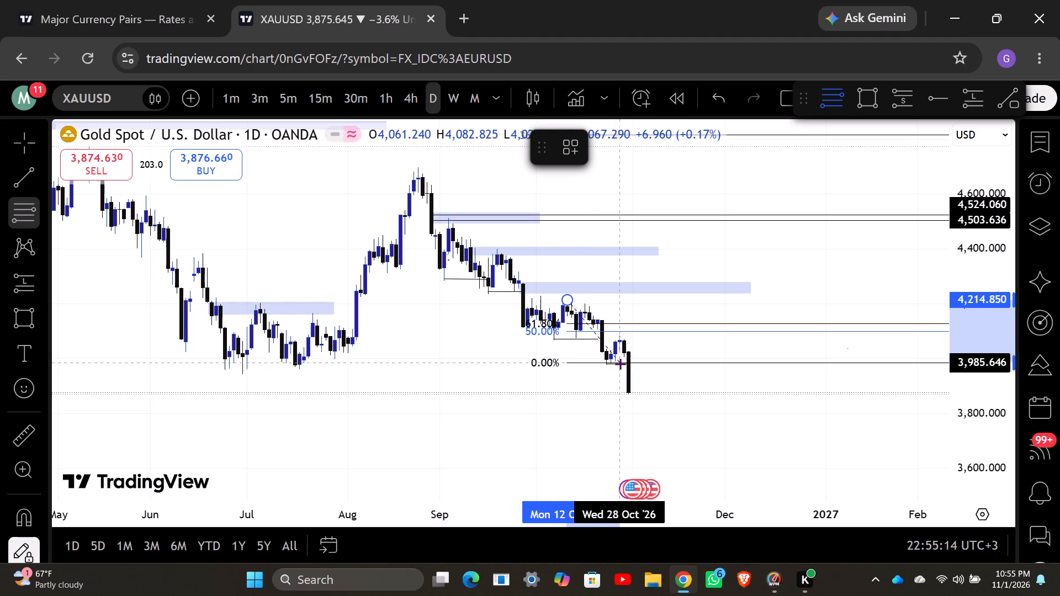
{"action": "left_click_drag", "start_coordinate": [620, 364], "coordinate": [623, 365]}
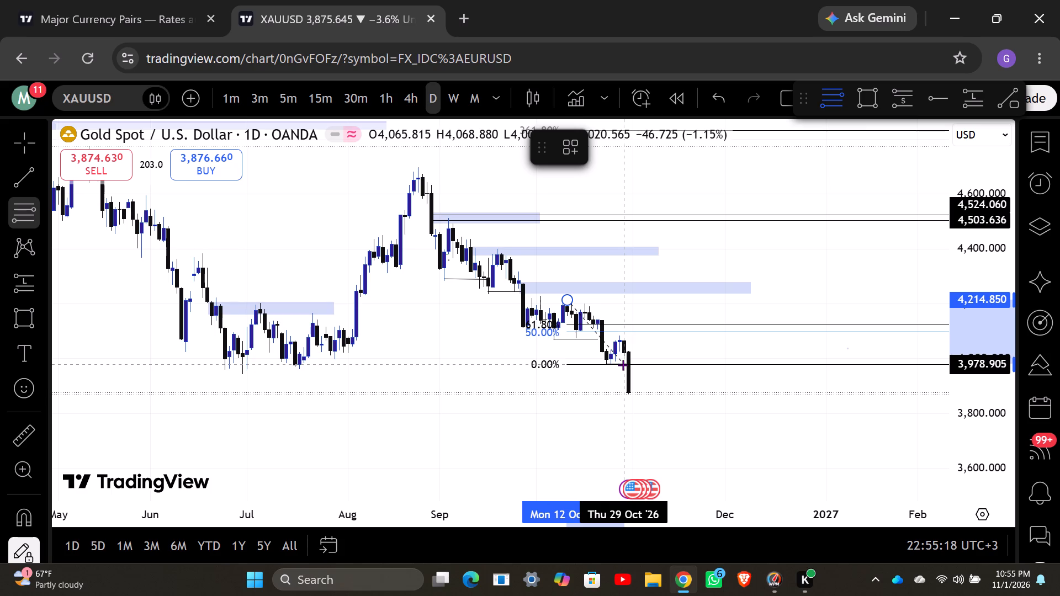
{"action": "left_click", "coordinate": [623, 364]}
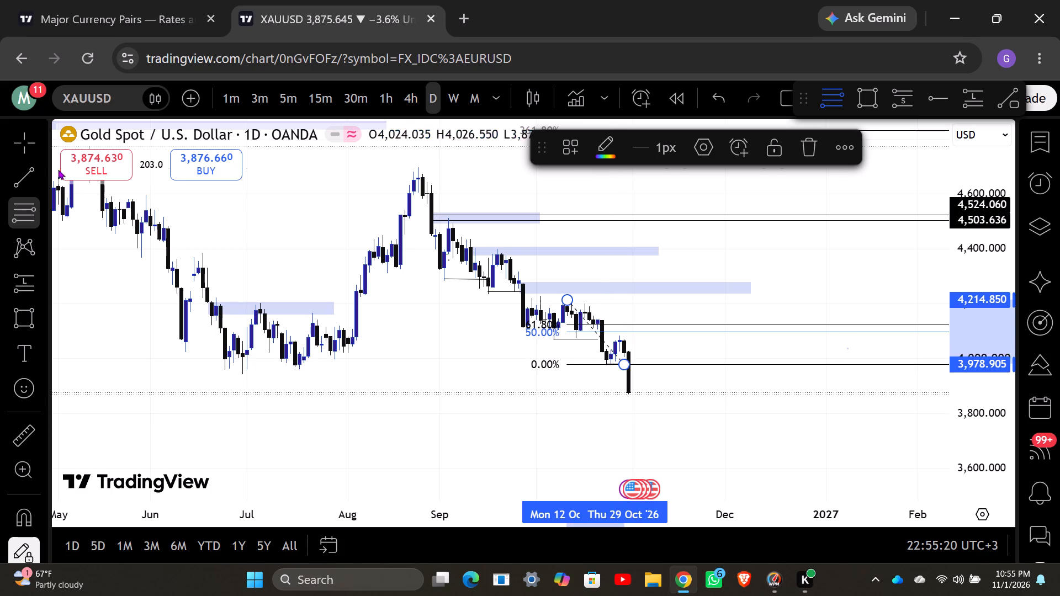
{"action": "left_click", "coordinate": [29, 141]}
{"action": "left_click", "coordinate": [439, 327]}
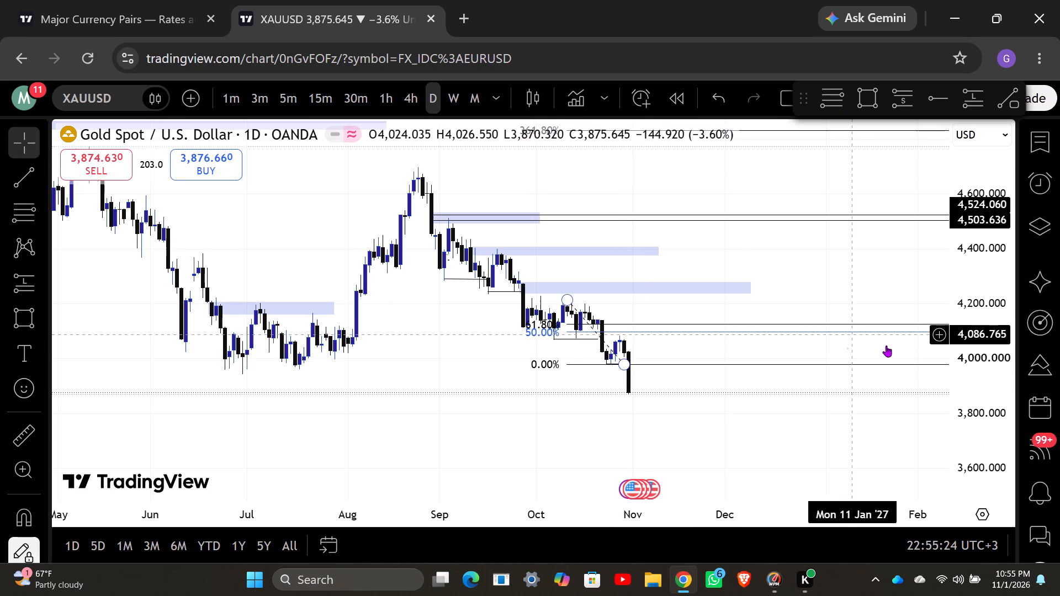
Draw a rectangle zone around the 61.8% retracement level, from 21 Oct 2026 at about 4,140.5 to 22 Dec at about 4,112.2.
{"action": "scroll", "coordinate": [1021, 377], "scroll_direction": "up", "scroll_amount": 2}
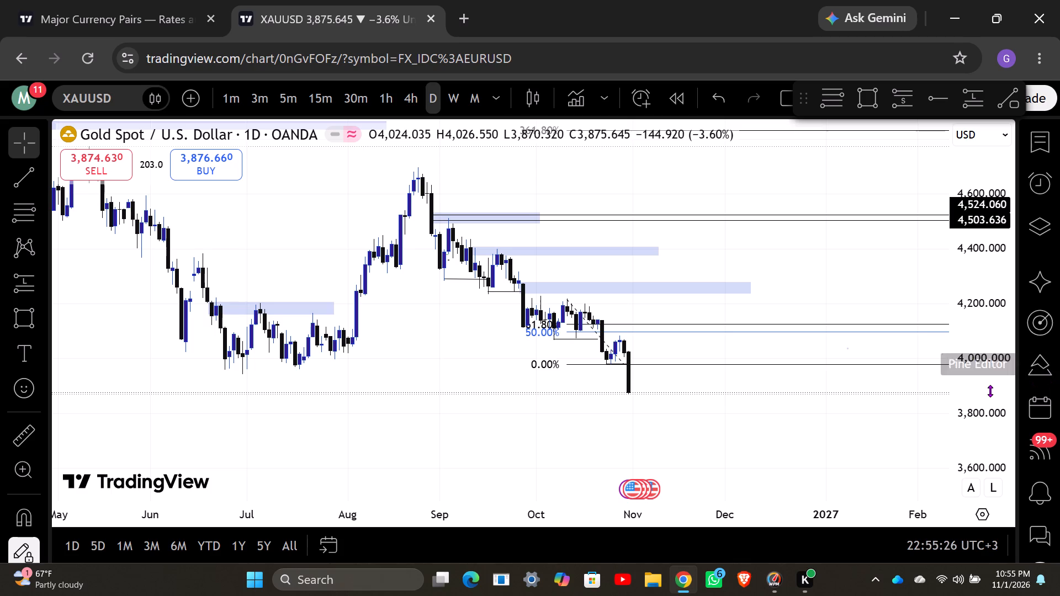
{"action": "scroll", "coordinate": [985, 391], "scroll_direction": "up", "scroll_amount": 5}
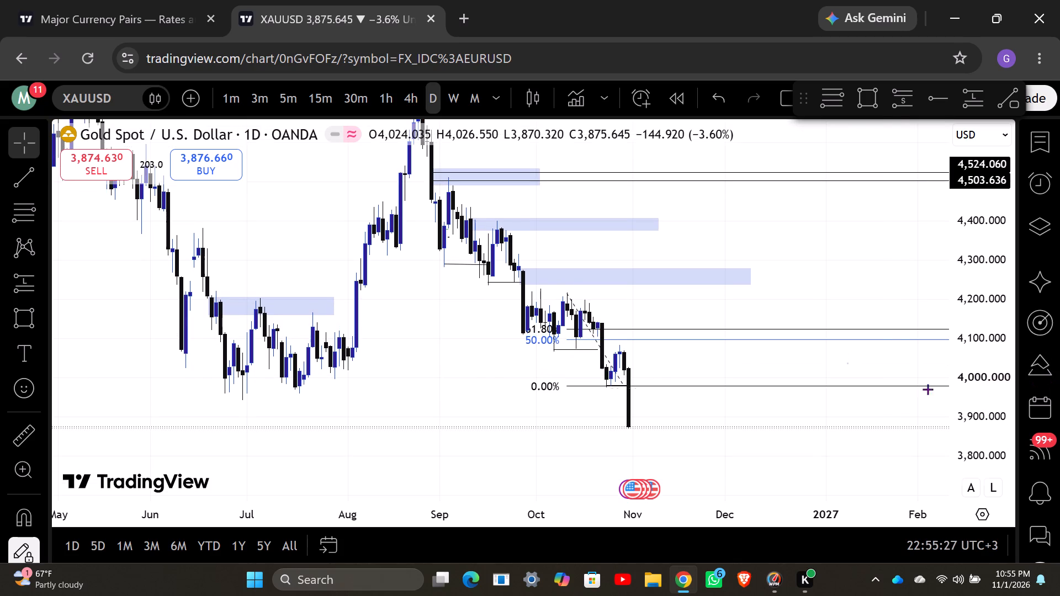
{"action": "left_click_drag", "start_coordinate": [761, 432], "coordinate": [769, 393]}
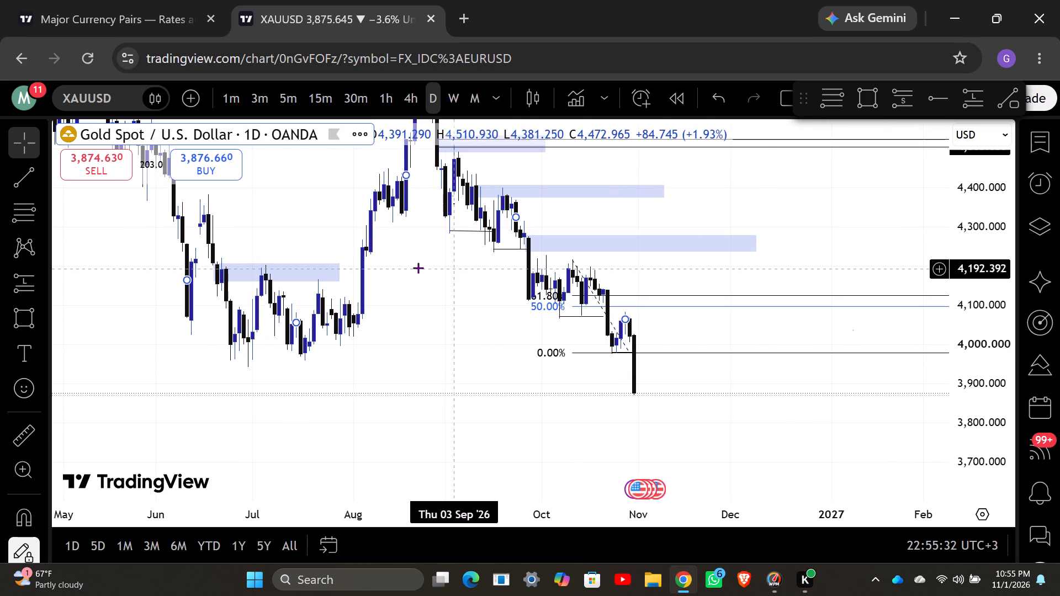
{"action": "left_click", "coordinate": [868, 96]}
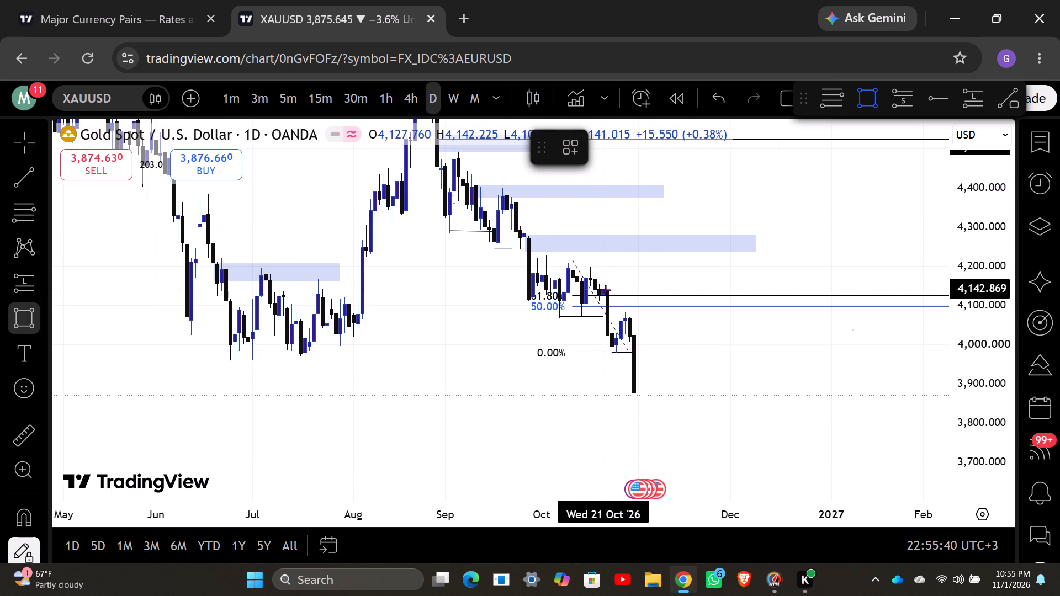
{"action": "left_click_drag", "start_coordinate": [605, 290], "coordinate": [758, 296]}
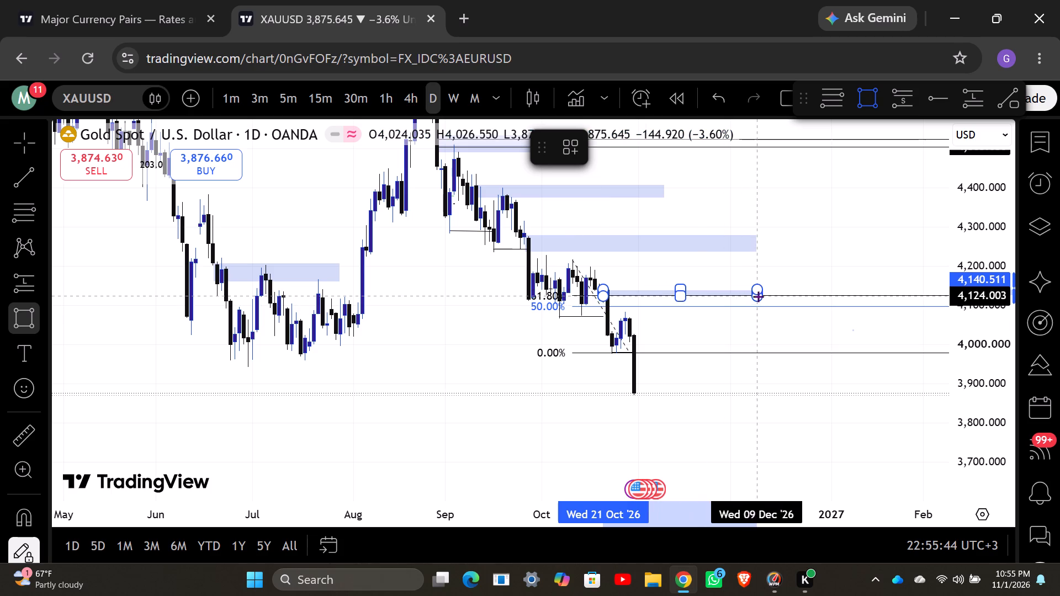
{"action": "left_click_drag", "start_coordinate": [758, 296], "coordinate": [777, 301]}
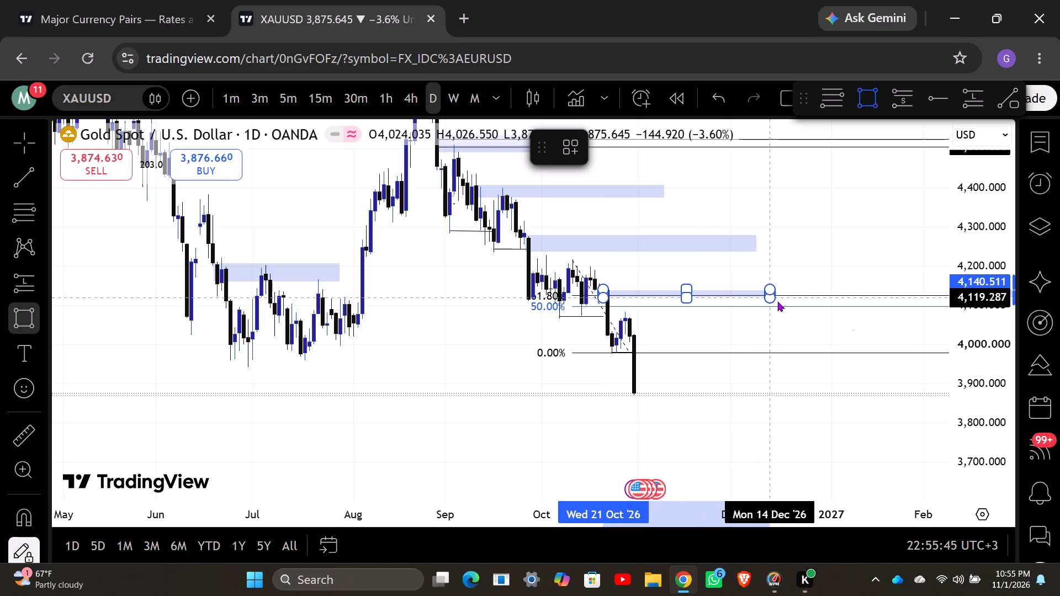
{"action": "left_click_drag", "start_coordinate": [777, 301], "coordinate": [787, 300]}
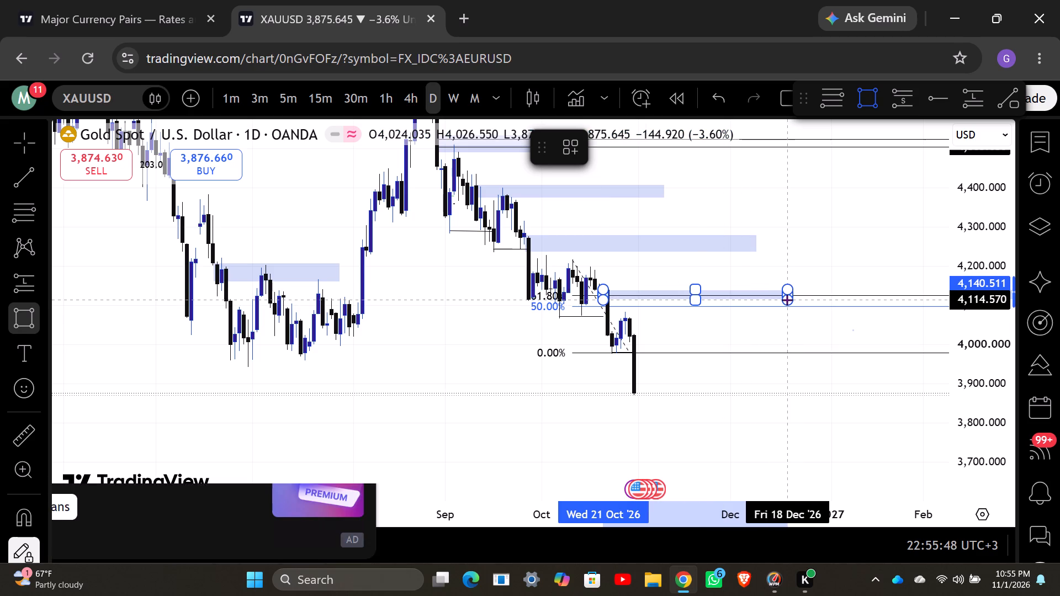
{"action": "left_click_drag", "start_coordinate": [787, 300], "coordinate": [793, 301]}
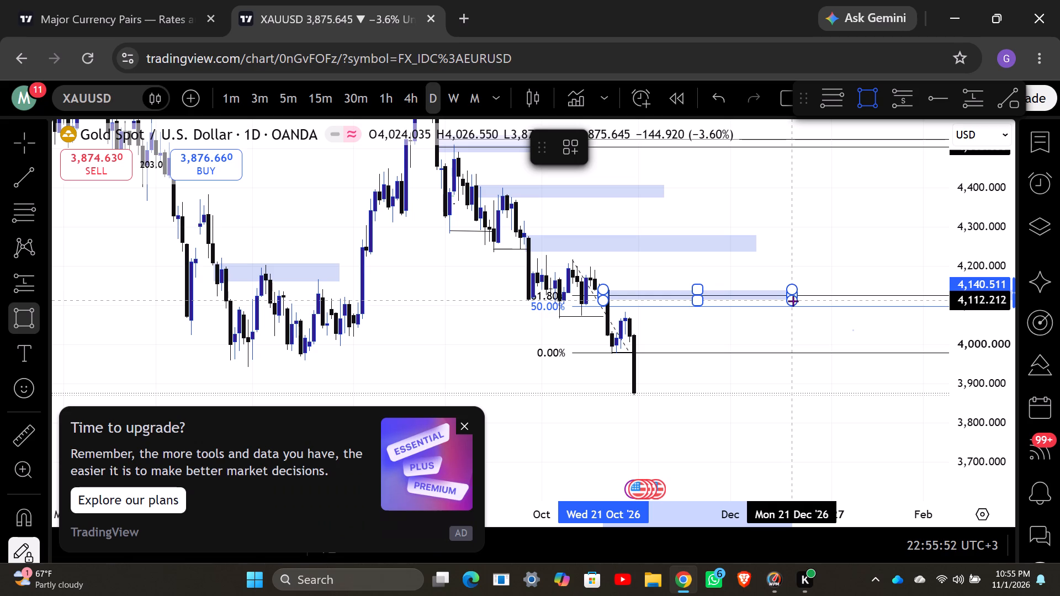
{"action": "left_click_drag", "start_coordinate": [793, 301], "coordinate": [797, 301]}
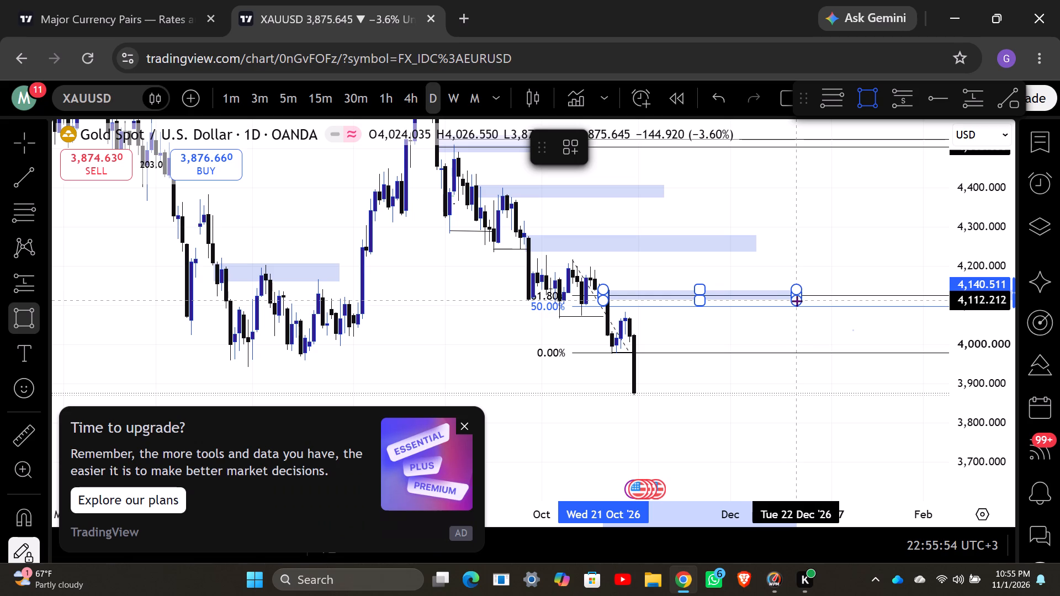
{"action": "left_click", "coordinate": [797, 301]}
{"action": "left_click", "coordinate": [30, 141]}
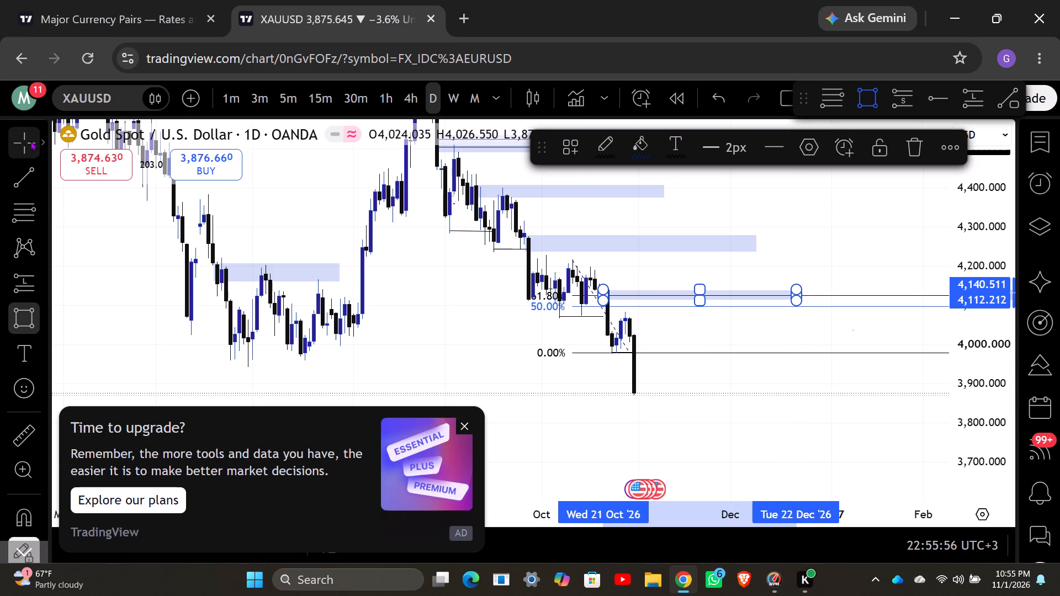
Delete the Fibonacci retracement spanning 12 Oct to 29 Oct 2026, keeping the rectangle zone.
{"action": "left_click", "coordinate": [549, 358]}
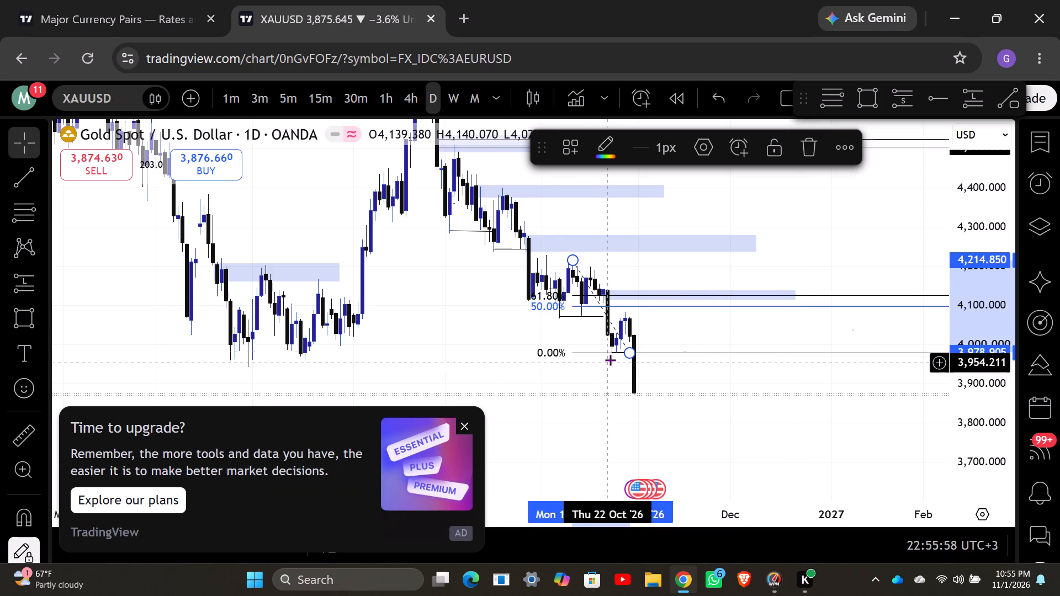
{"action": "left_click", "coordinate": [563, 349]}
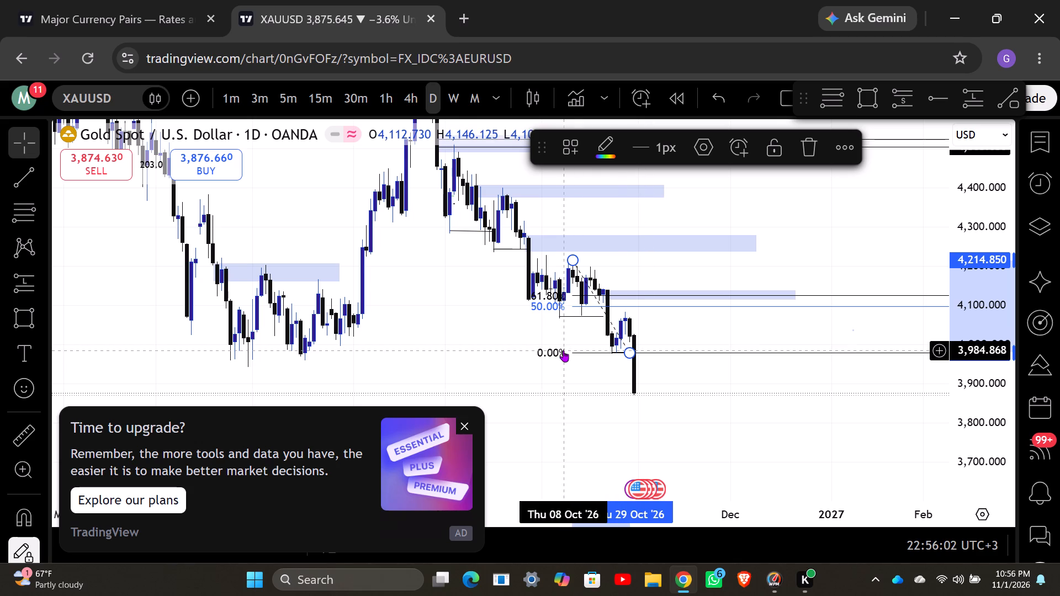
{"action": "key", "text": "Return"}
{"action": "key", "text": "BackSpace"}
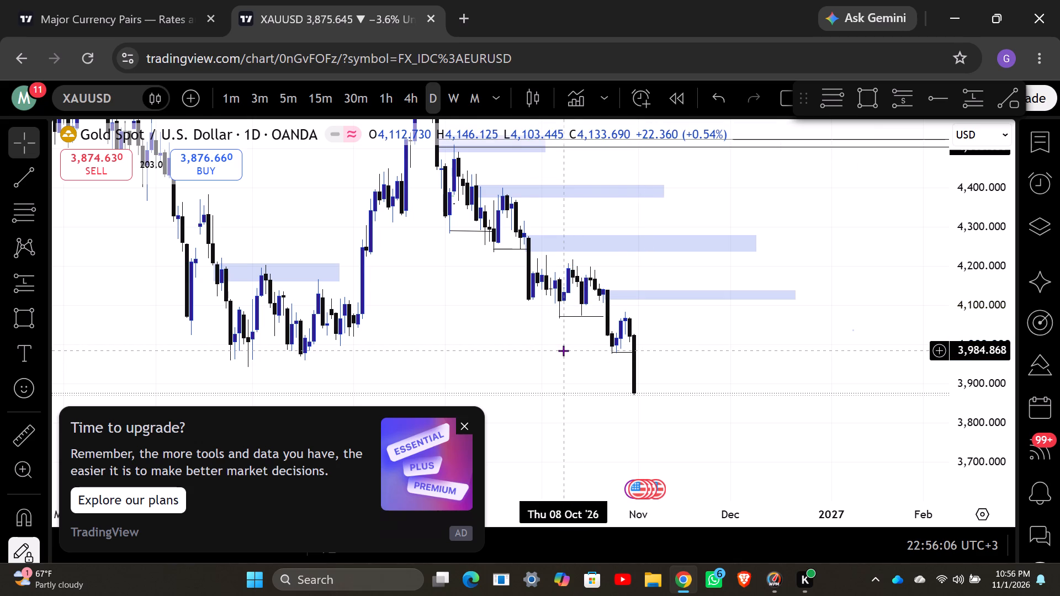
Draw a Fibonacci retracement from the 28 Oct 2026 swing high at about 4,083.9 to about 3,874.0 on 3 Nov.
{"action": "left_click", "coordinate": [830, 99]}
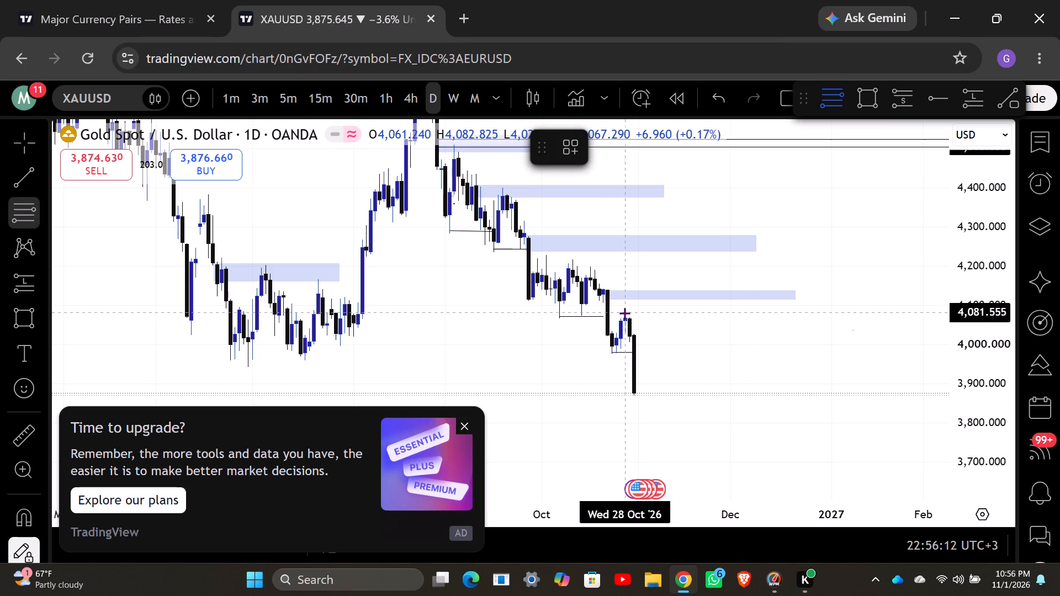
{"action": "left_click_drag", "start_coordinate": [625, 312], "coordinate": [638, 341]}
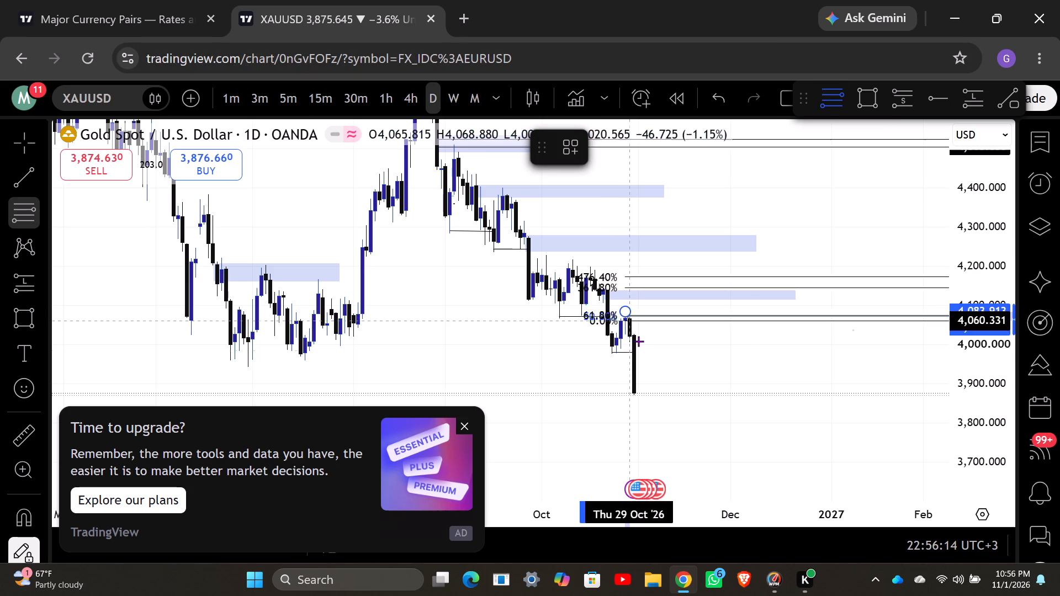
{"action": "left_click_drag", "start_coordinate": [638, 341], "coordinate": [666, 387]}
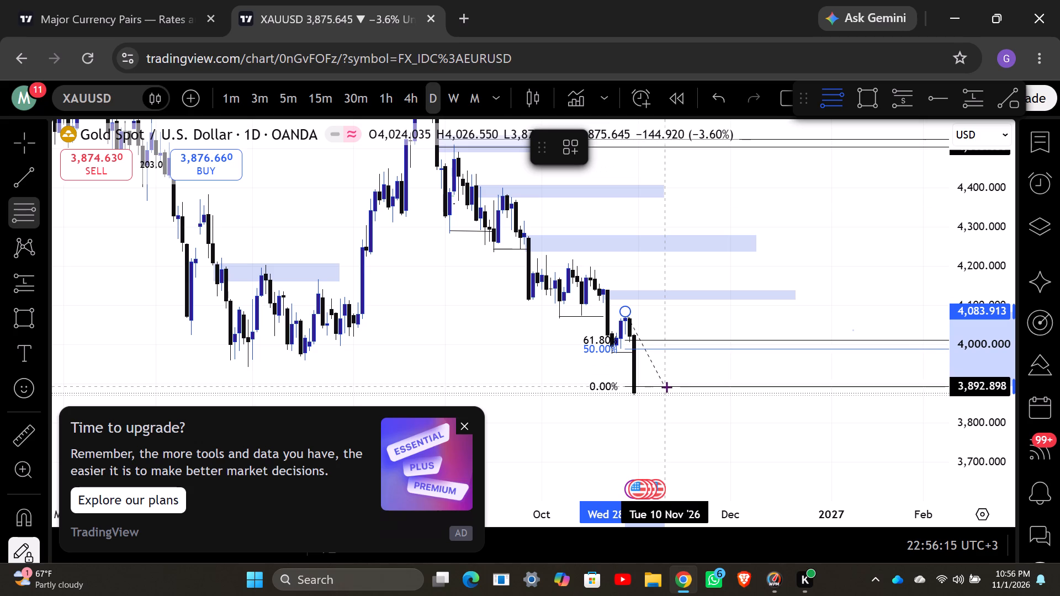
{"action": "left_click_drag", "start_coordinate": [666, 387], "coordinate": [664, 396]}
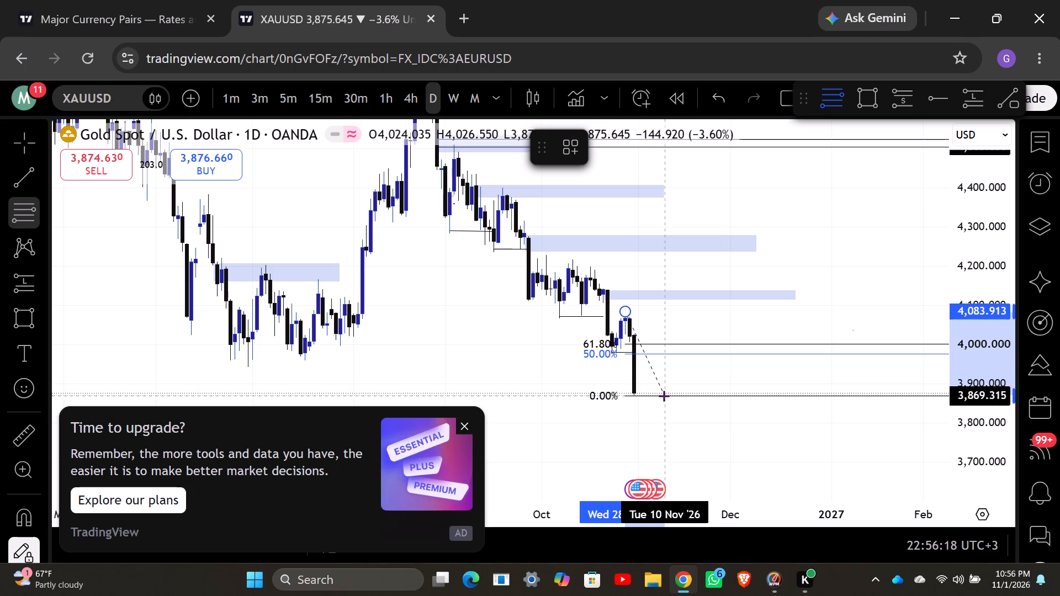
{"action": "left_click_drag", "start_coordinate": [664, 396], "coordinate": [666, 393]}
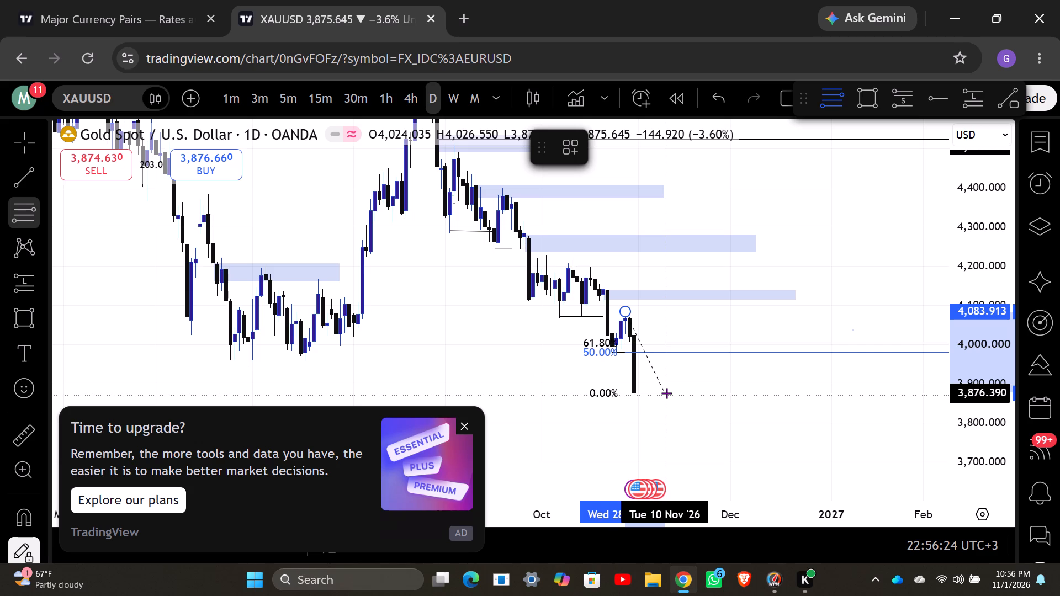
{"action": "left_click_drag", "start_coordinate": [666, 393], "coordinate": [643, 395]}
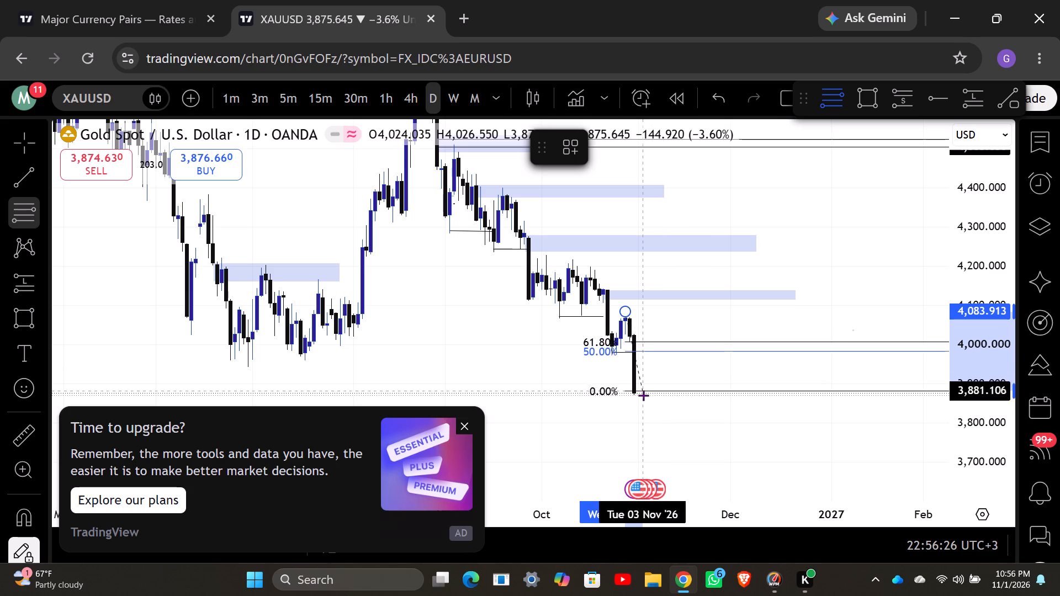
{"action": "left_click_drag", "start_coordinate": [643, 395], "coordinate": [643, 396]}
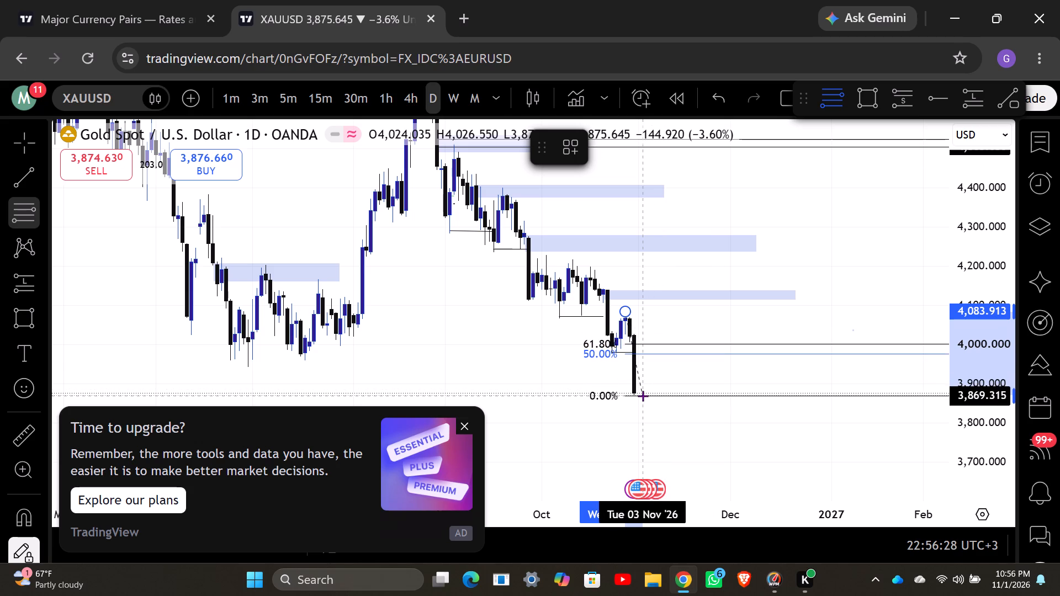
{"action": "left_click_drag", "start_coordinate": [643, 396], "coordinate": [642, 395]}
{"action": "left_click", "coordinate": [642, 394]}
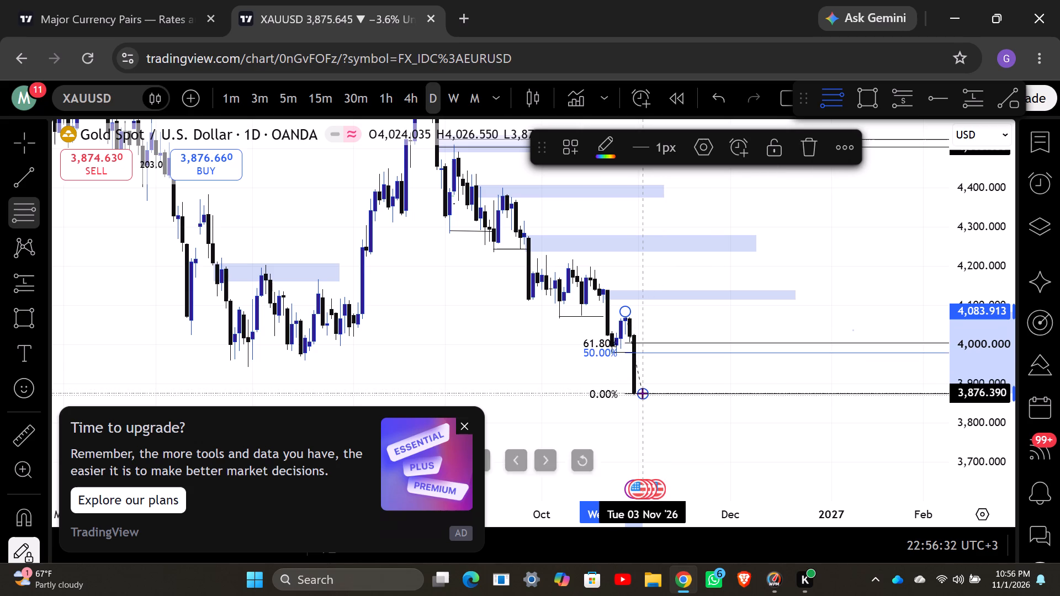
{"action": "left_click", "coordinate": [25, 137]}
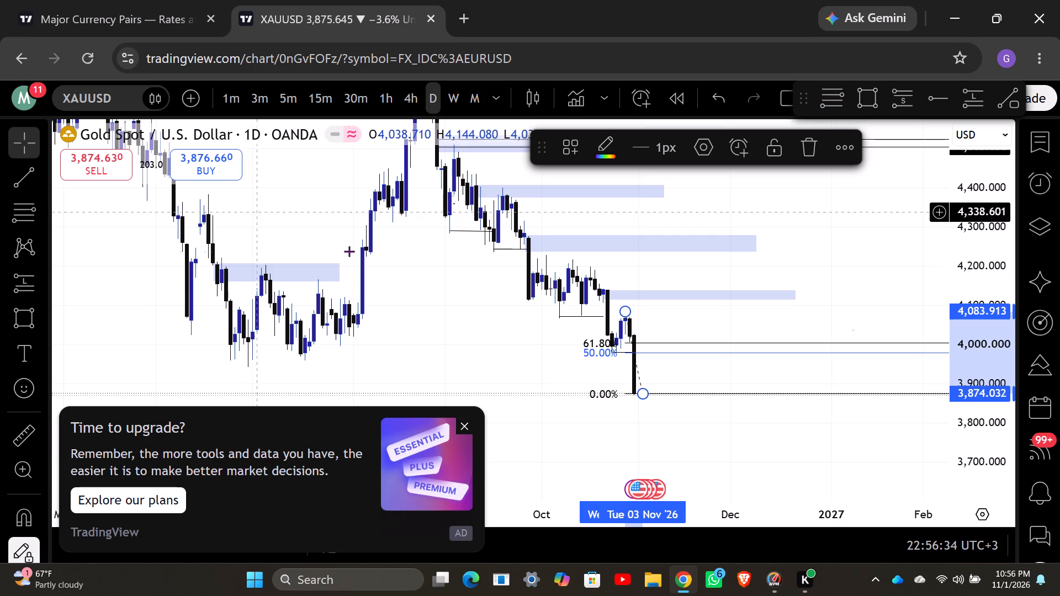
{"action": "left_click", "coordinate": [419, 278]}
{"action": "left_click", "coordinate": [415, 279]}
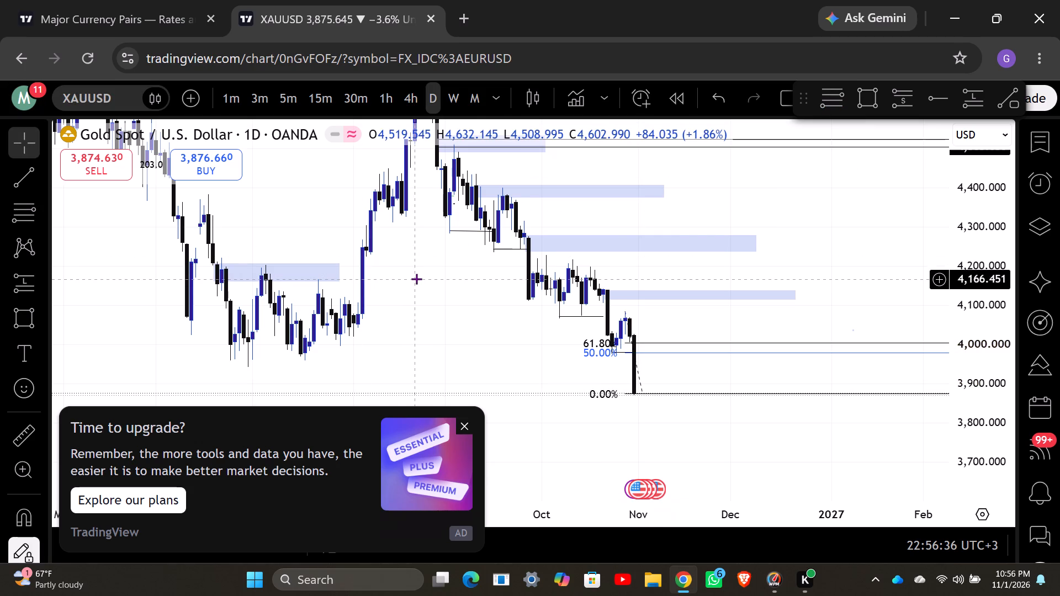
Switch the XAUUSD chart to the 4-hour timeframe and dismiss the upgrade ad.
{"action": "left_click", "coordinate": [415, 101]}
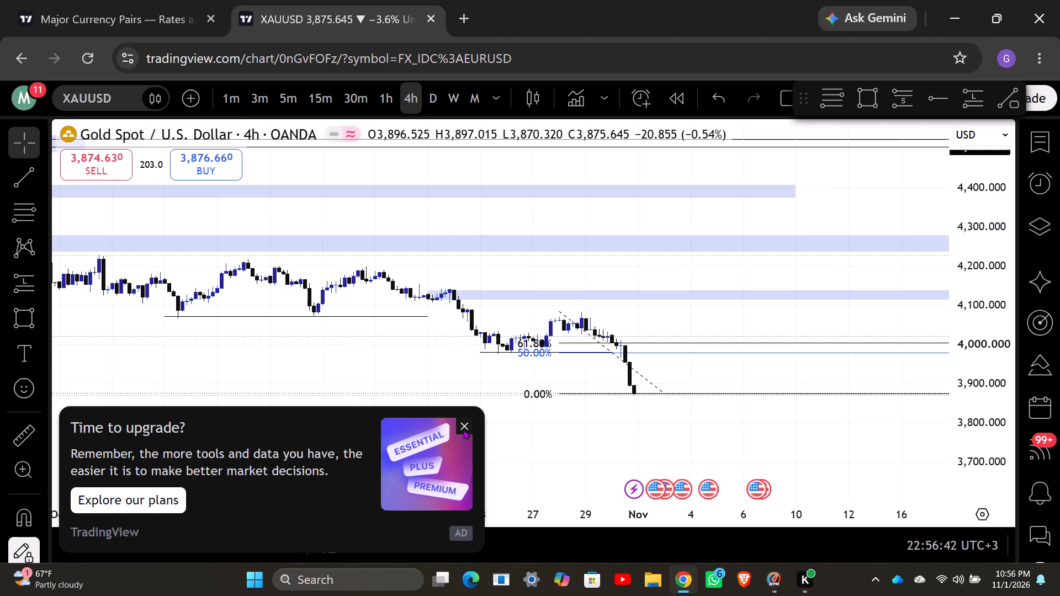
{"action": "left_click", "coordinate": [463, 424]}
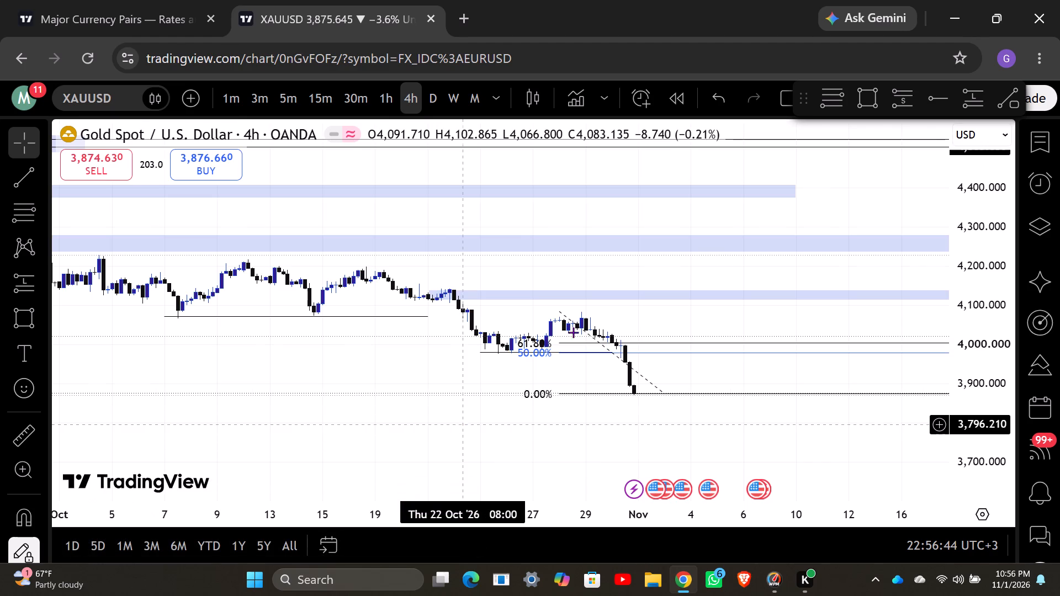
Draw a rectangle zone over the 50–61.8% retracement band, from 30 Oct 2026 08:00 at about 4,003.0 to 11 Nov 13:00 at about 3,978.7.
{"action": "scroll", "coordinate": [989, 321], "scroll_direction": "up", "scroll_amount": 7}
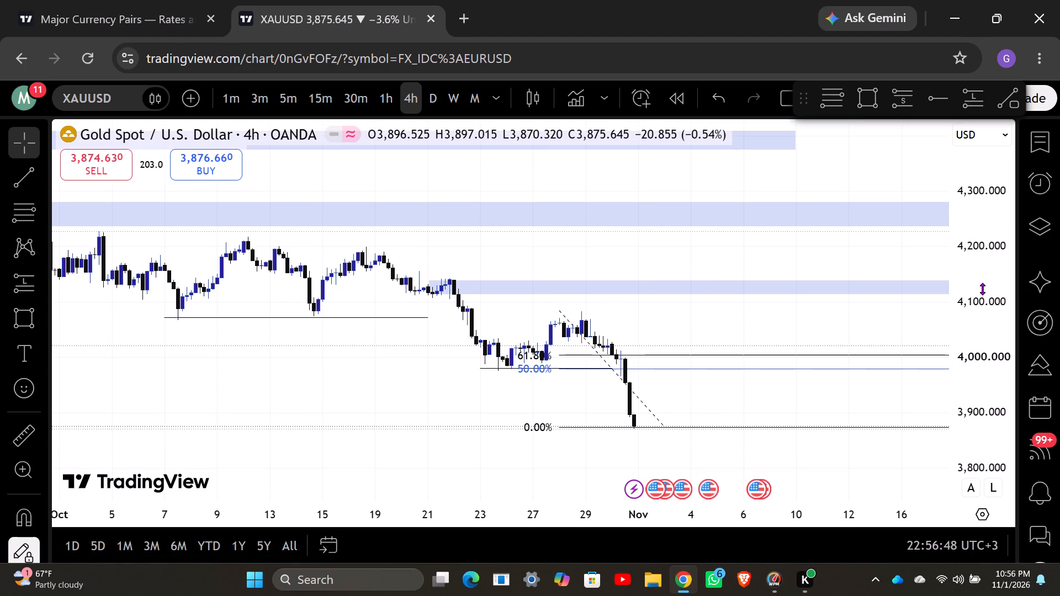
{"action": "scroll", "coordinate": [978, 287], "scroll_direction": "up", "scroll_amount": 1}
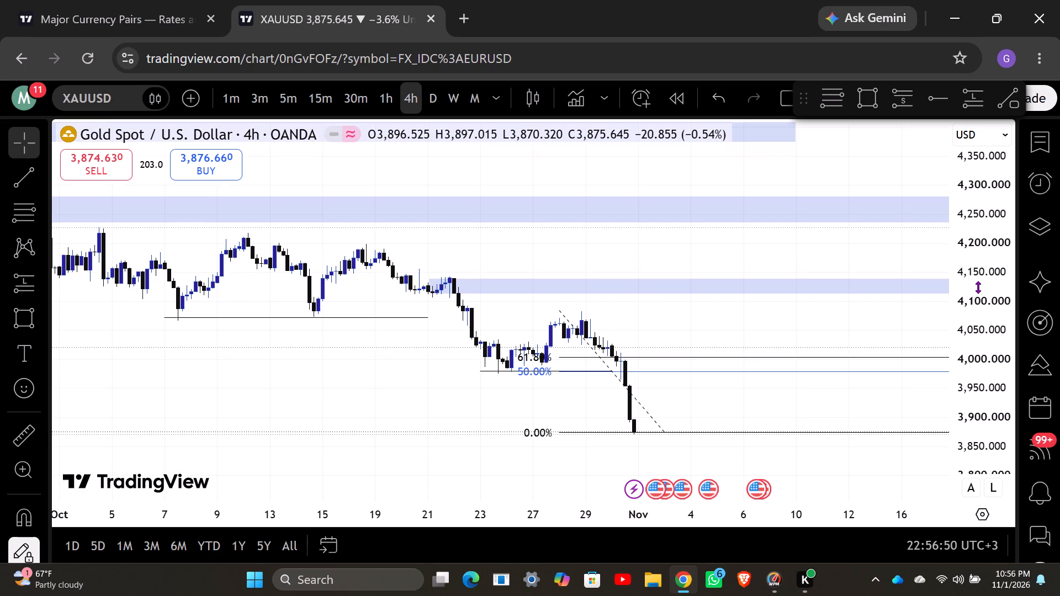
{"action": "scroll", "coordinate": [978, 287], "scroll_direction": "up", "scroll_amount": 1}
{"action": "left_click", "coordinate": [866, 98]}
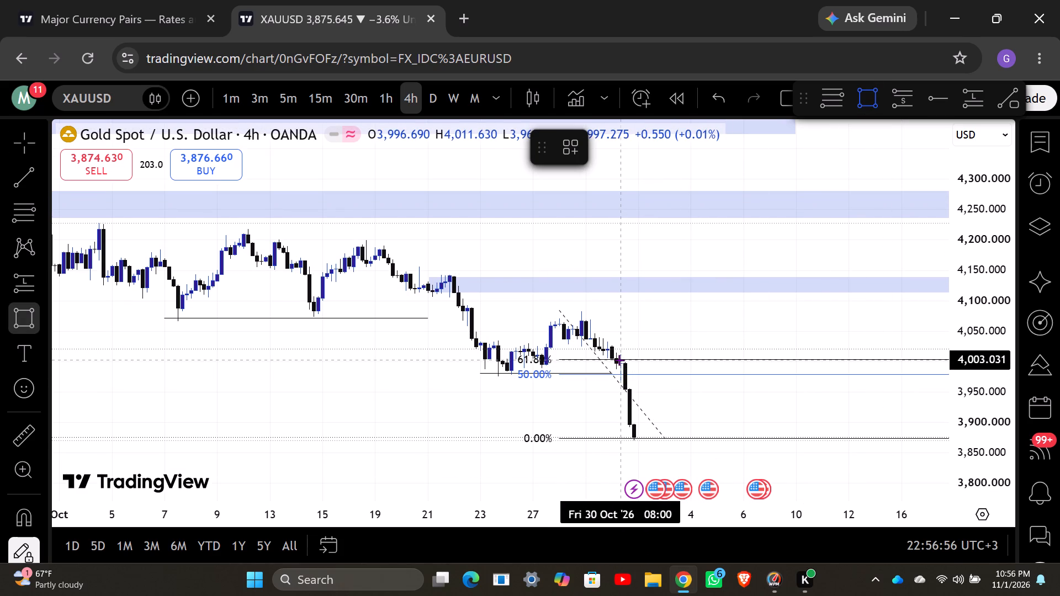
{"action": "left_click_drag", "start_coordinate": [619, 360], "coordinate": [720, 374]}
{"action": "left_click_drag", "start_coordinate": [720, 374], "coordinate": [824, 370]}
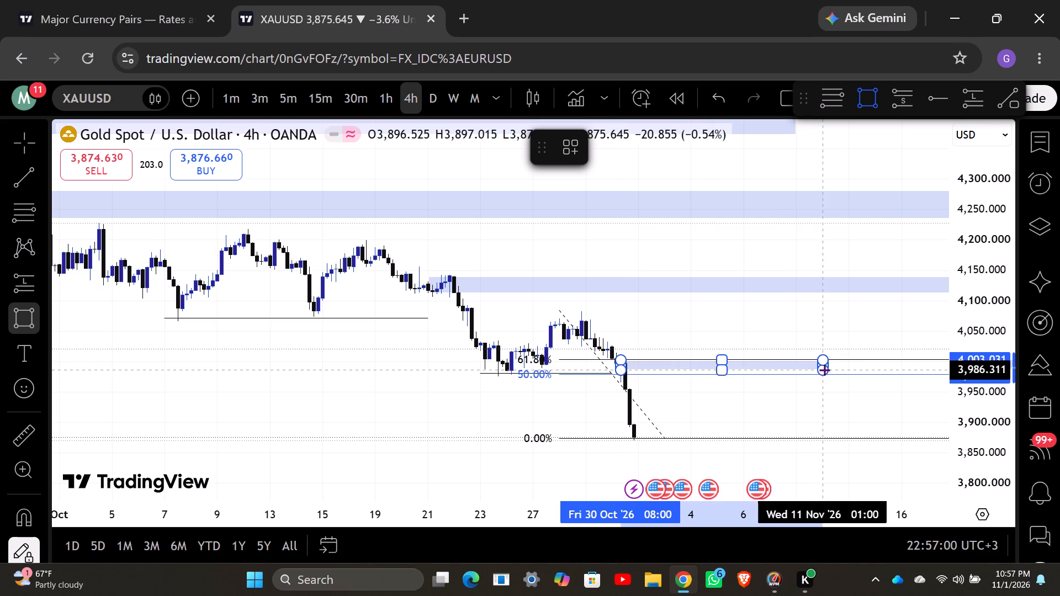
{"action": "left_click_drag", "start_coordinate": [824, 370], "coordinate": [835, 375]}
{"action": "left_click", "coordinate": [835, 375]}
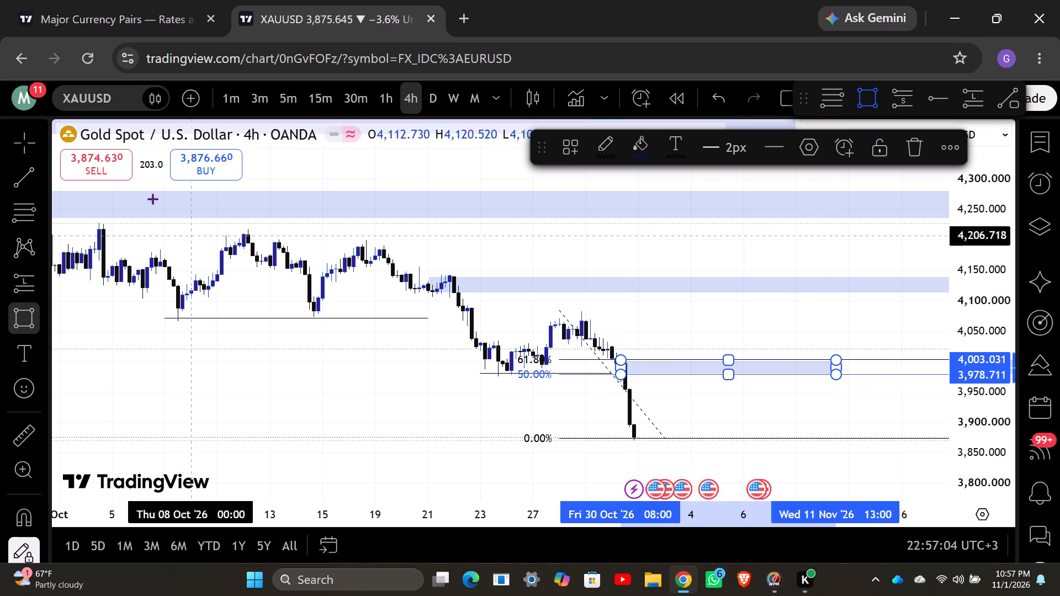
{"action": "left_click", "coordinate": [12, 136]}
{"action": "left_click", "coordinate": [765, 324]}
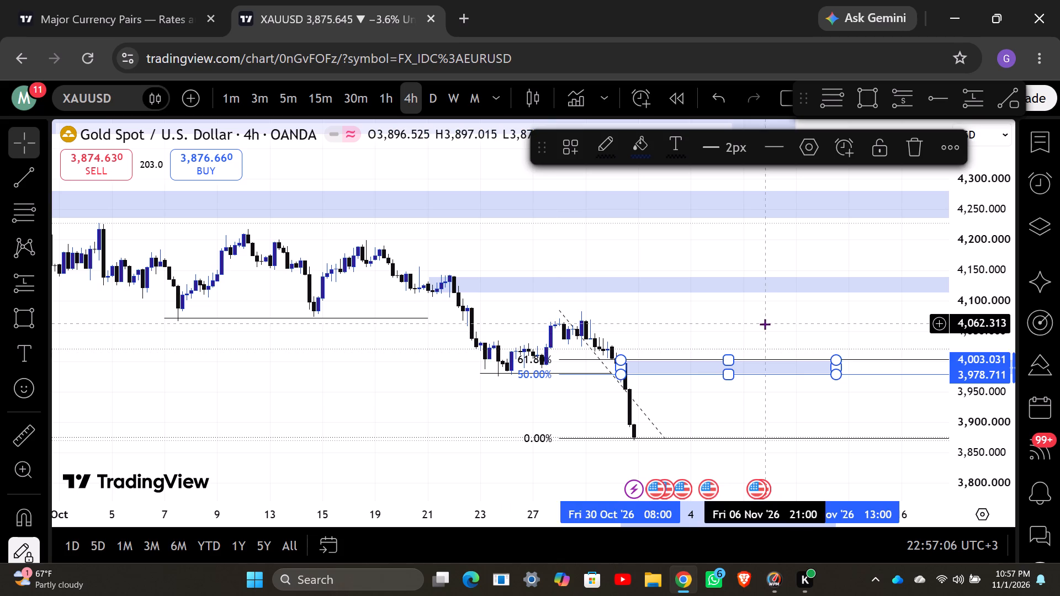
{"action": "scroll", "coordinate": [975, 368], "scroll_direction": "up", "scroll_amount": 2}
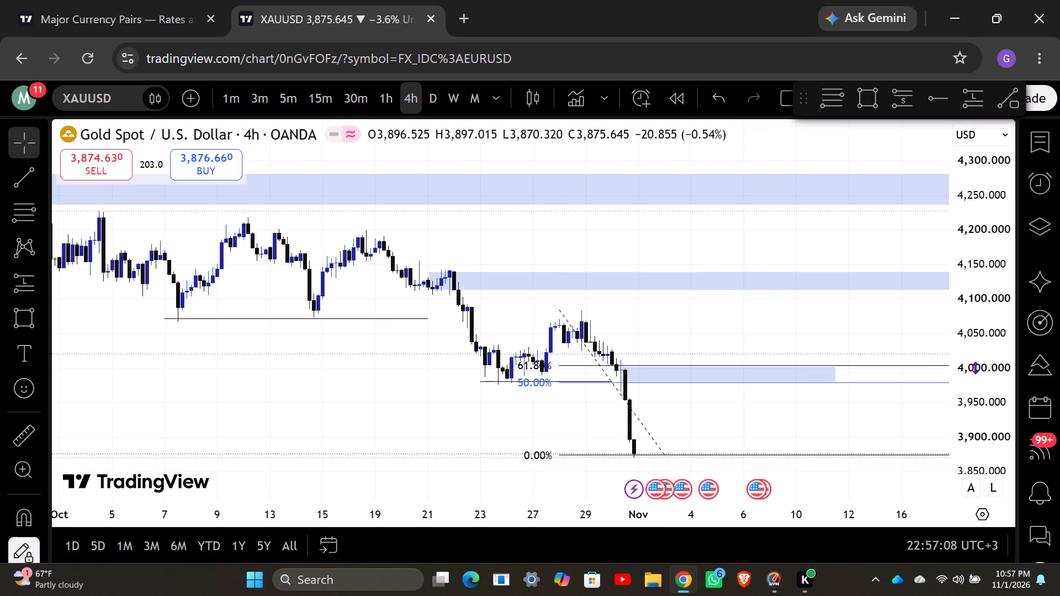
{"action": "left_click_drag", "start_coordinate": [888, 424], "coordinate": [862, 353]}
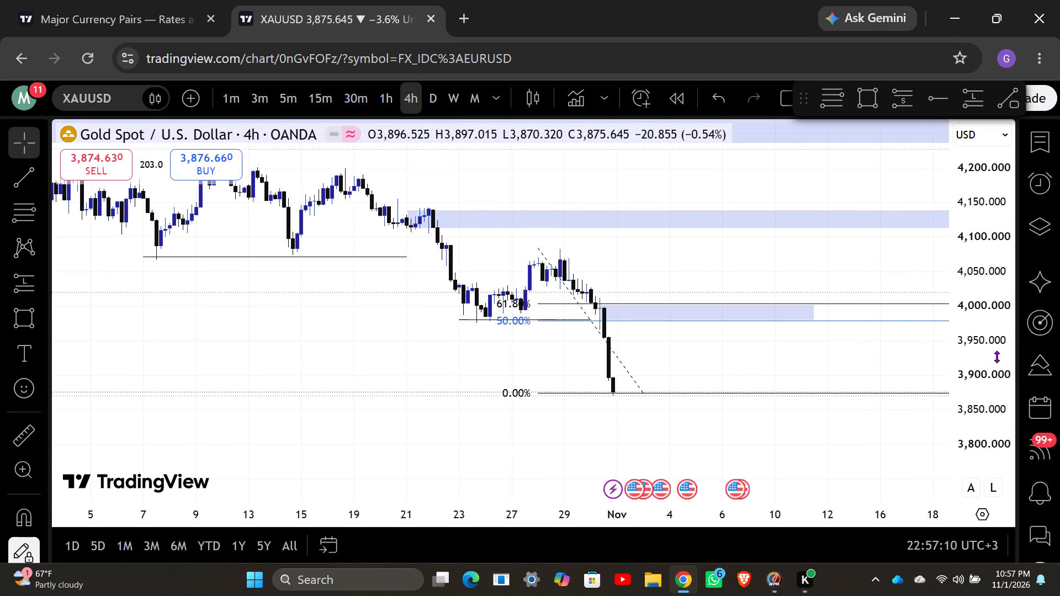
Draw a projected zigzag with trend lines from about 3,874.8 (2 Nov 01:00) to 3,984.3 (4 Nov 01:00), down to 3,787.9 (5 Nov 21:00).
{"action": "scroll", "coordinate": [997, 356], "scroll_direction": "up", "scroll_amount": 1}
{"action": "left_click_drag", "start_coordinate": [809, 364], "coordinate": [823, 382]}
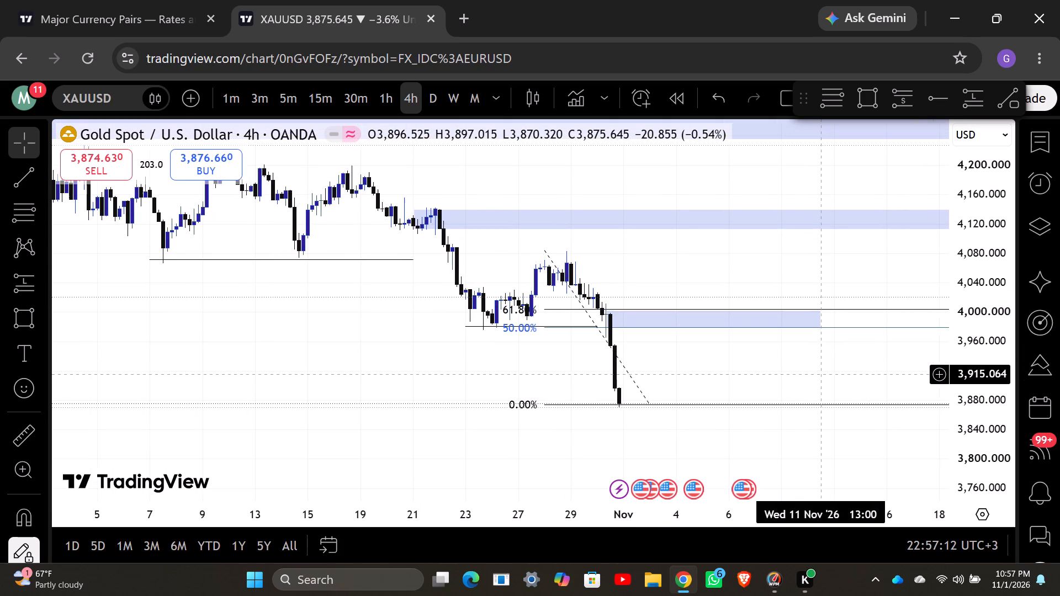
{"action": "left_click_drag", "start_coordinate": [823, 382], "coordinate": [825, 393]}
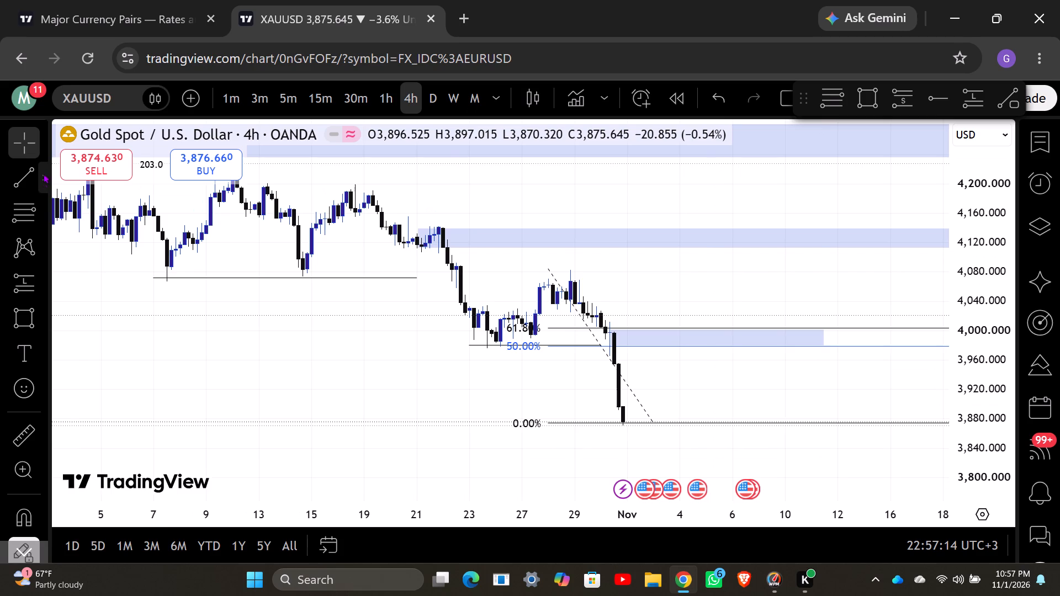
{"action": "left_click", "coordinate": [29, 175]}
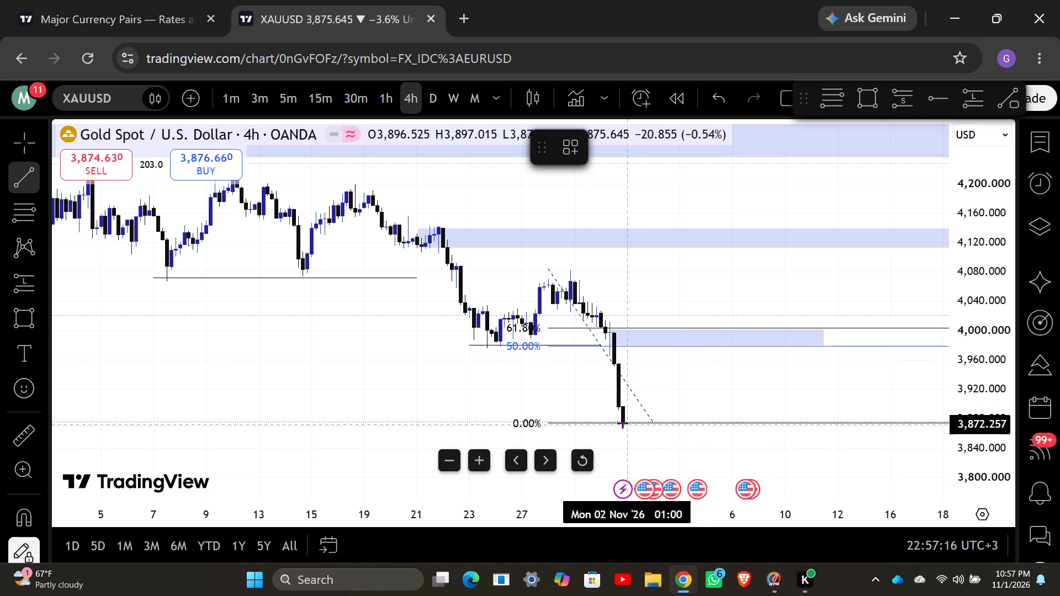
{"action": "left_click_drag", "start_coordinate": [626, 423], "coordinate": [671, 367]}
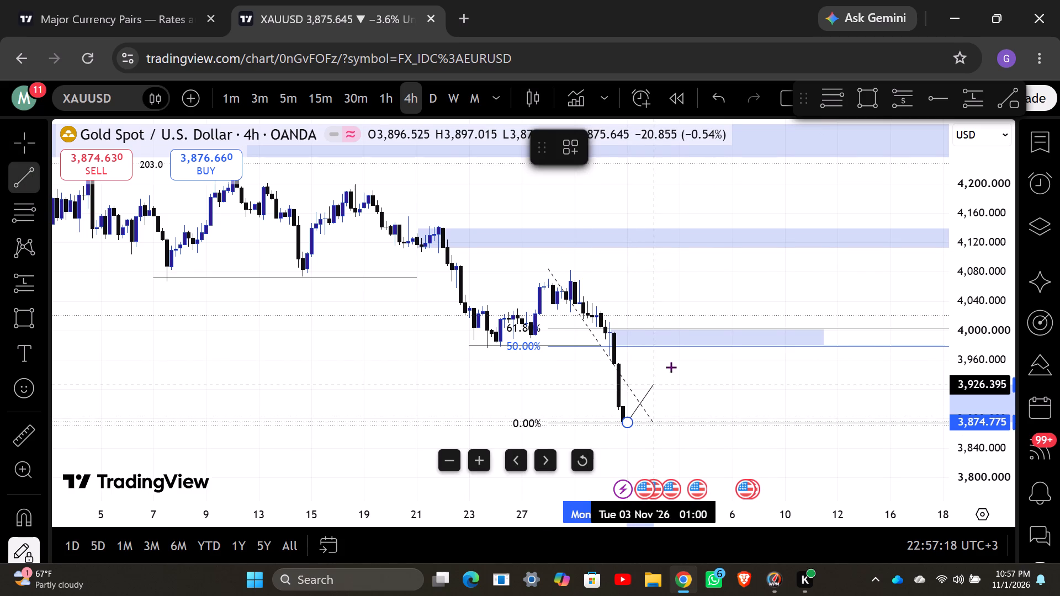
{"action": "left_click_drag", "start_coordinate": [671, 367], "coordinate": [681, 342]}
{"action": "left_click", "coordinate": [681, 342]}
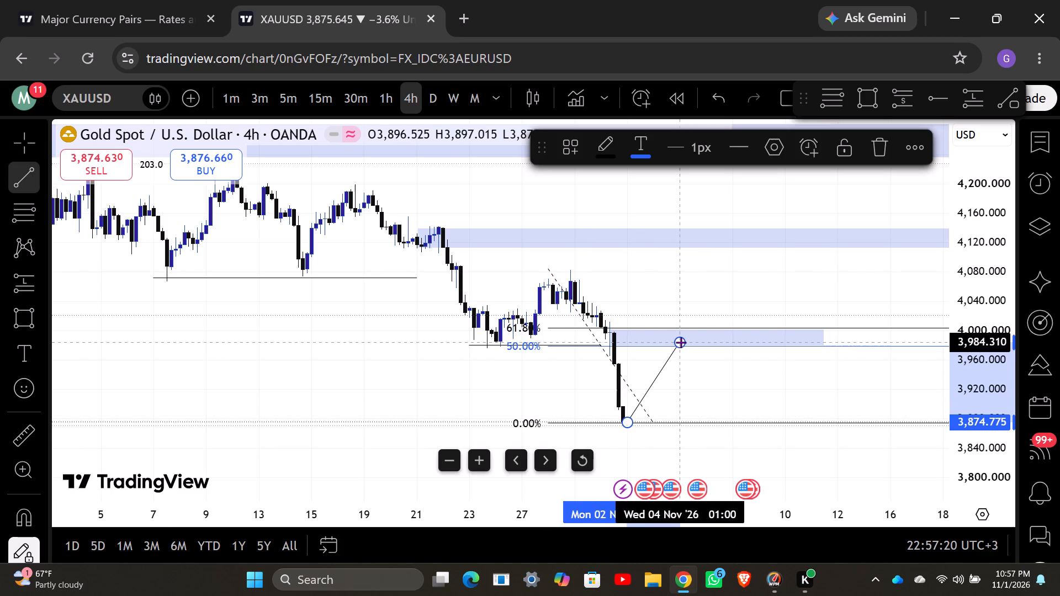
{"action": "left_click_drag", "start_coordinate": [681, 342], "coordinate": [728, 481]}
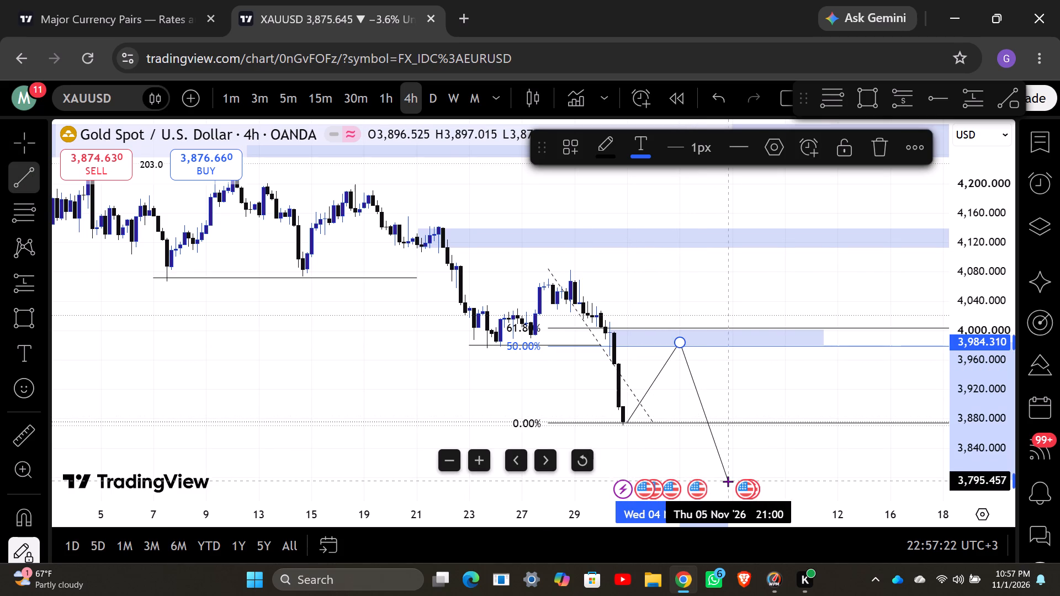
{"action": "left_click_drag", "start_coordinate": [728, 481], "coordinate": [728, 487]}
{"action": "left_click", "coordinate": [728, 487]}
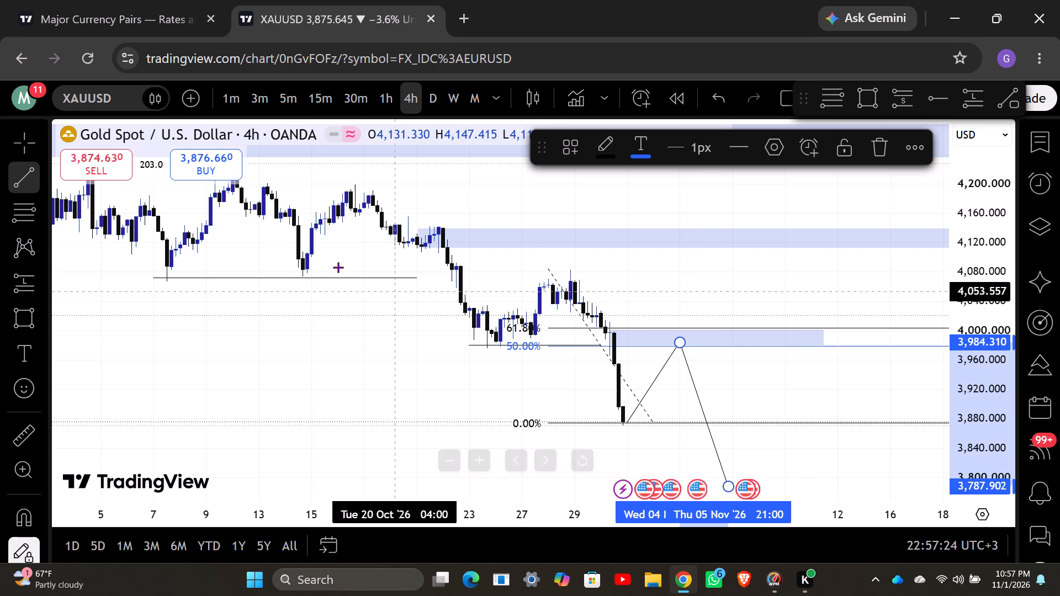
{"action": "left_click", "coordinate": [30, 139]}
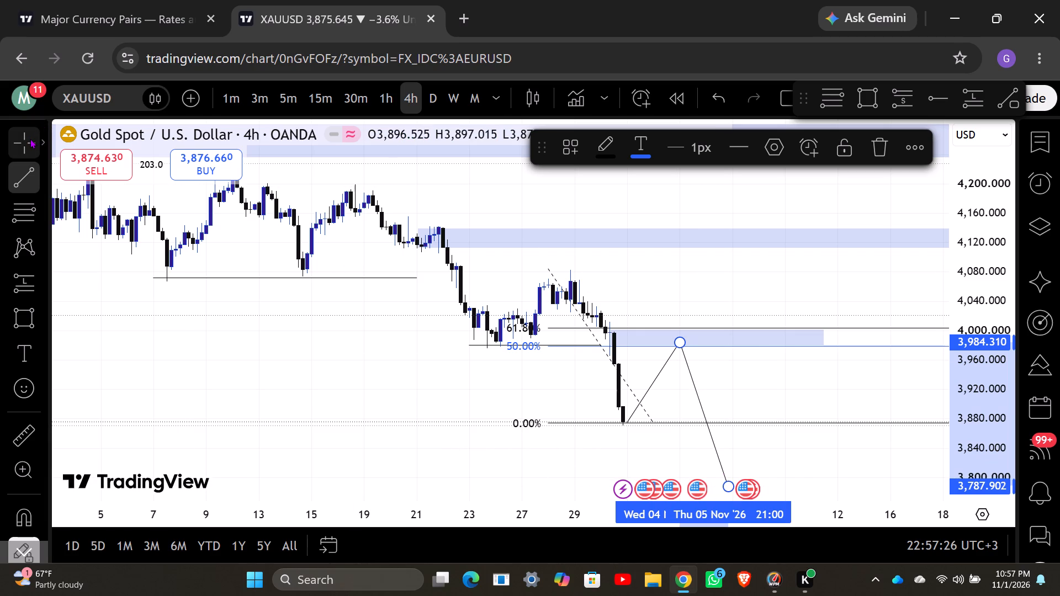
{"action": "left_click", "coordinate": [778, 368]}
Switch the XAUUSD chart to the 30-minute timeframe.
{"action": "left_click_drag", "start_coordinate": [772, 399], "coordinate": [738, 338]}
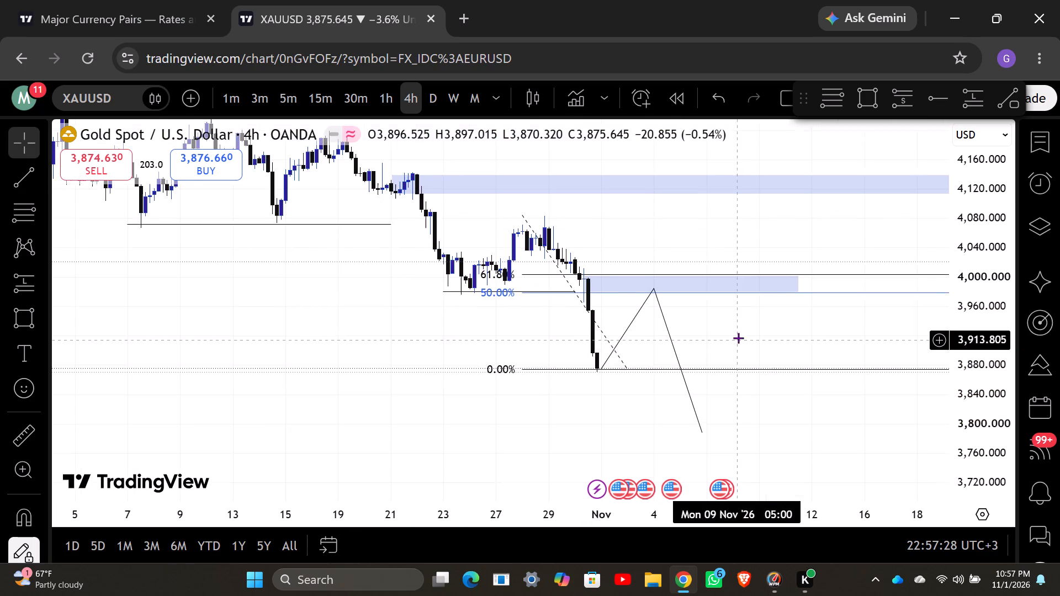
{"action": "left_click_drag", "start_coordinate": [738, 338], "coordinate": [738, 337]}
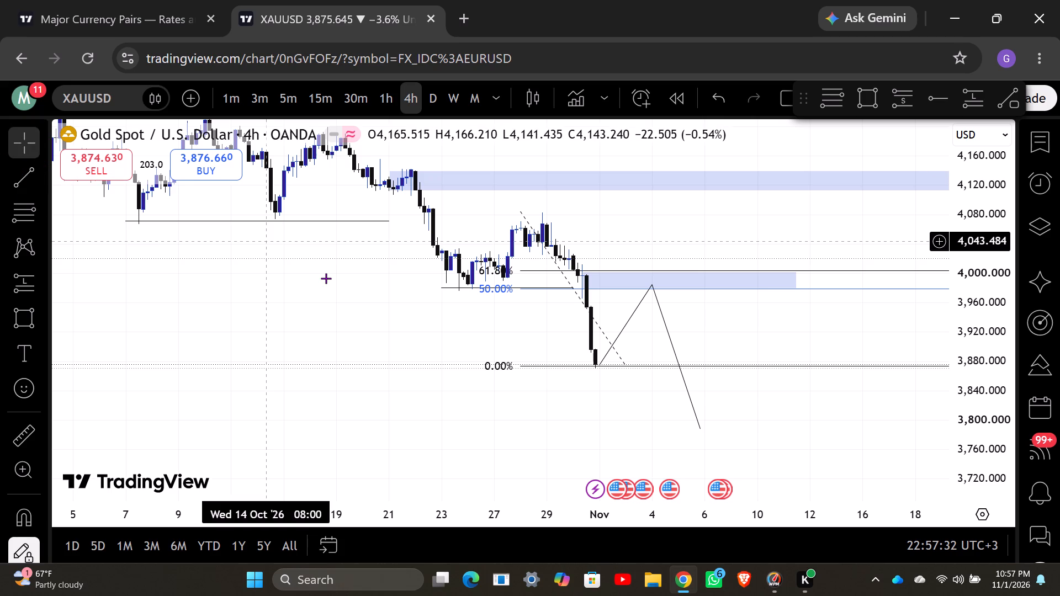
{"action": "scroll", "coordinate": [455, 344], "scroll_direction": "up", "scroll_amount": 1}
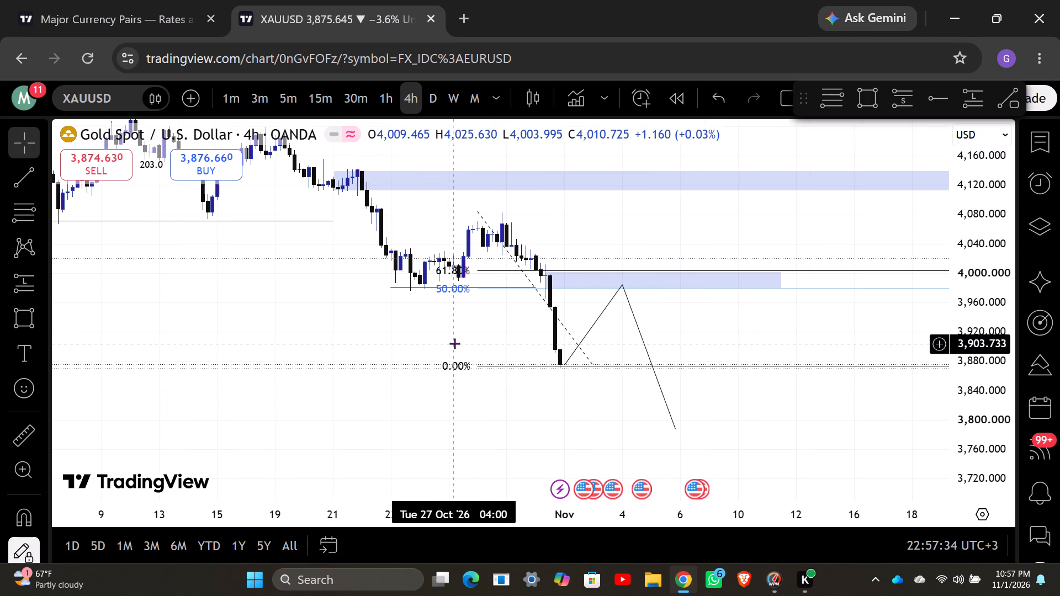
{"action": "left_click_drag", "start_coordinate": [455, 310], "coordinate": [487, 352]}
{"action": "left_click", "coordinate": [347, 94]}
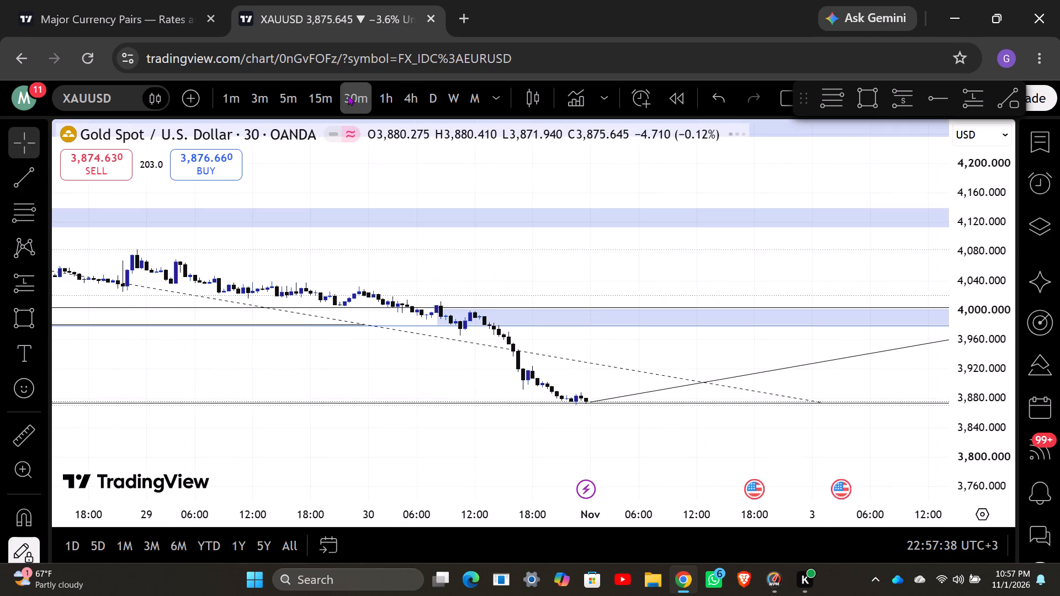
Resize the retracement-band rectangle so it starts at 30 Oct 2026 04:30 and its lower edge sits at about 3,989.8.
{"action": "scroll", "coordinate": [599, 368], "scroll_direction": "down", "scroll_amount": 11}
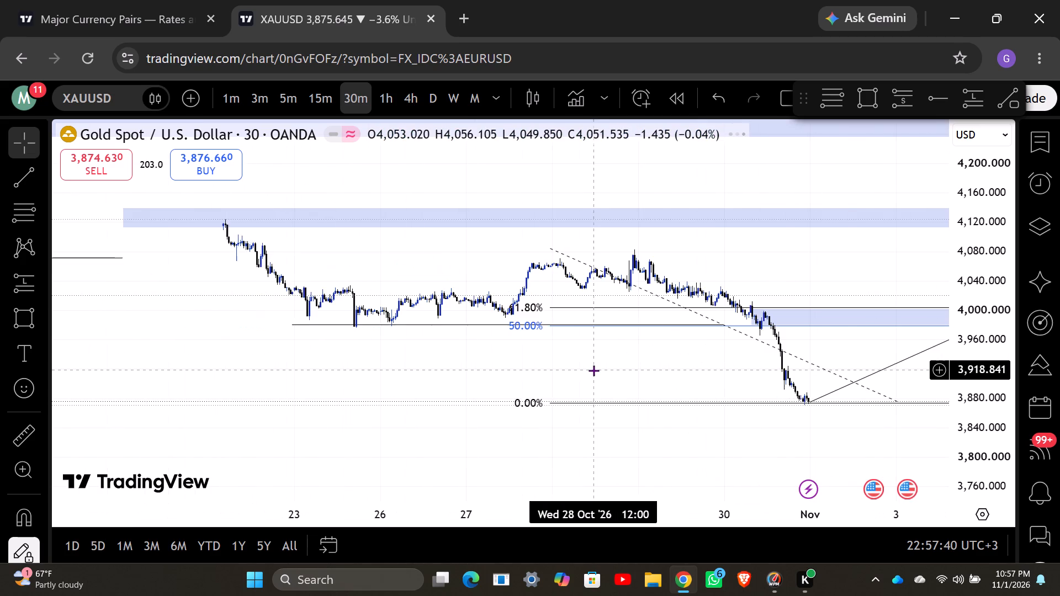
{"action": "scroll", "coordinate": [593, 370], "scroll_direction": "down", "scroll_amount": 1}
{"action": "left_click_drag", "start_coordinate": [569, 352], "coordinate": [268, 330]}
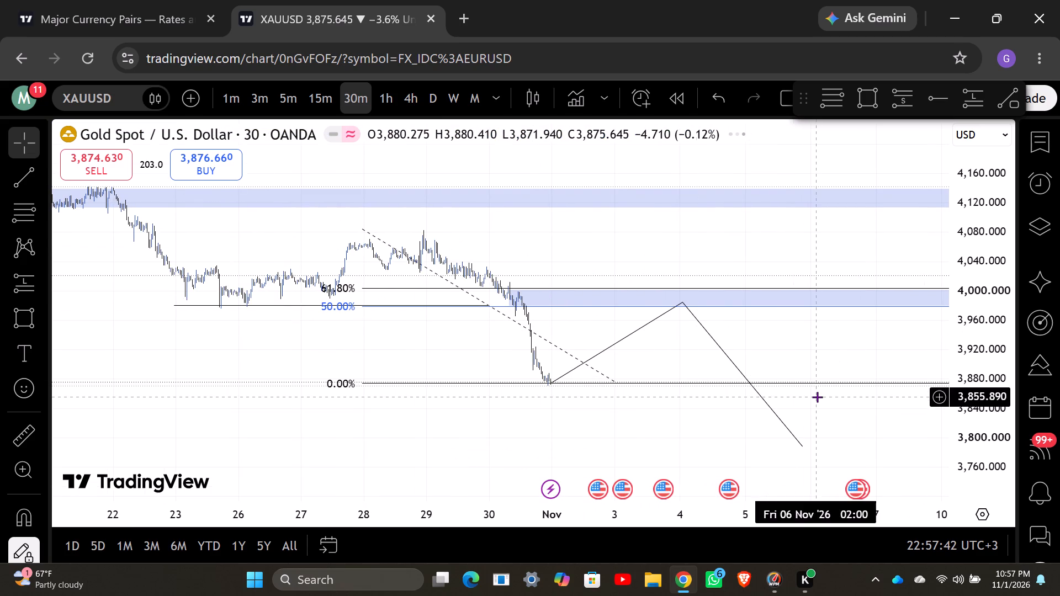
{"action": "scroll", "coordinate": [972, 350], "scroll_direction": "up", "scroll_amount": 10}
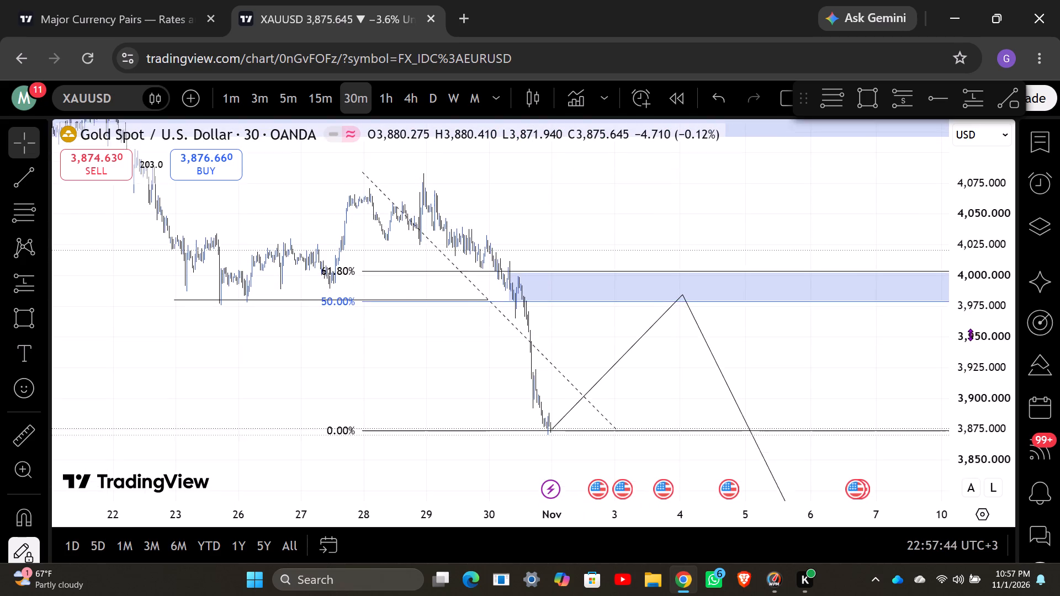
{"action": "scroll", "coordinate": [970, 334], "scroll_direction": "up", "scroll_amount": 7}
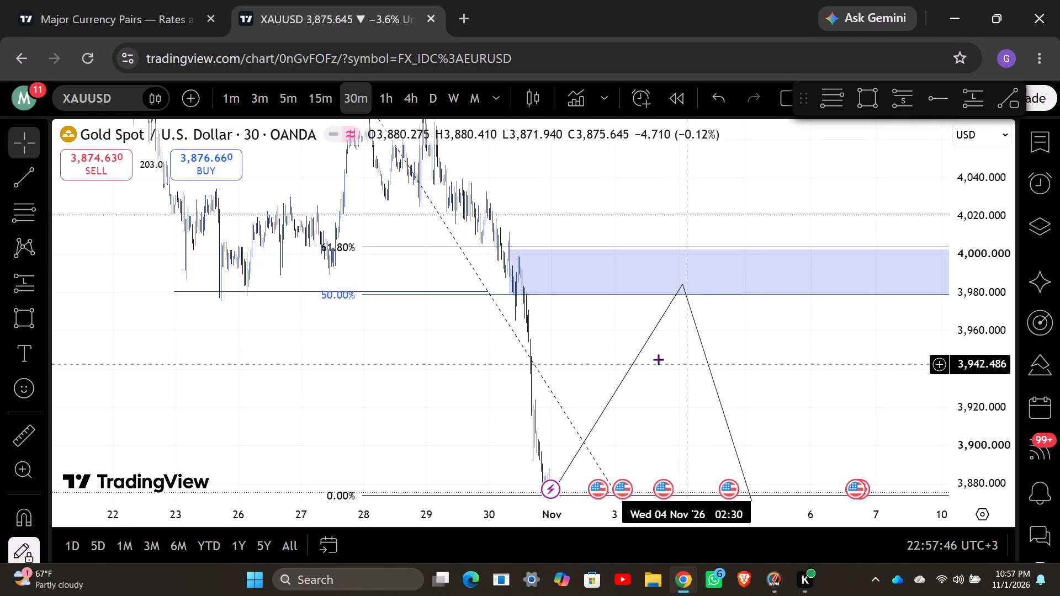
{"action": "scroll", "coordinate": [557, 348], "scroll_direction": "up", "scroll_amount": 3}
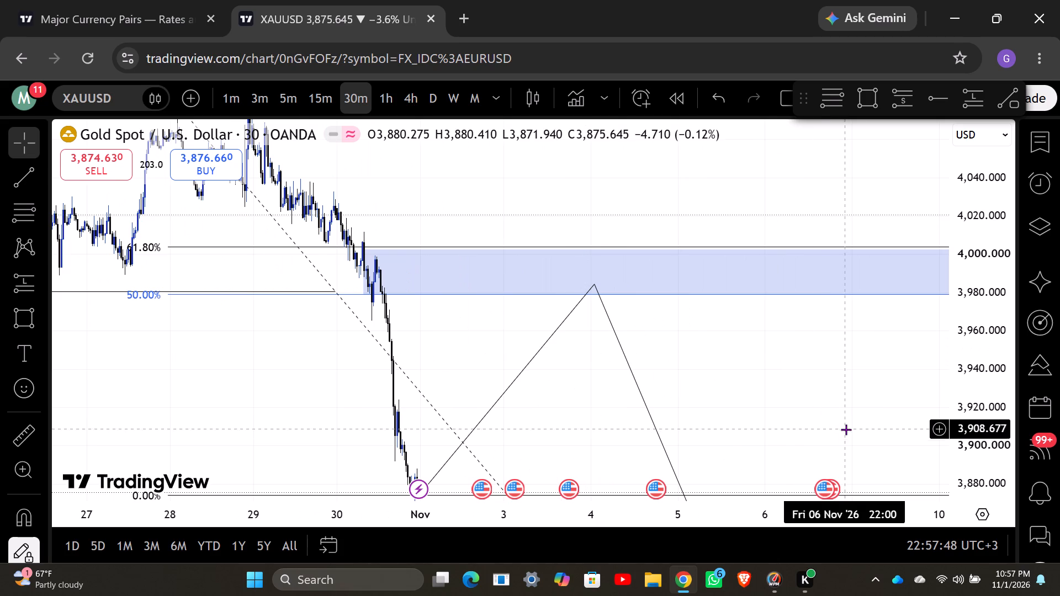
{"action": "left_click_drag", "start_coordinate": [768, 389], "coordinate": [869, 403]}
{"action": "scroll", "coordinate": [746, 376], "scroll_direction": "up", "scroll_amount": 1}
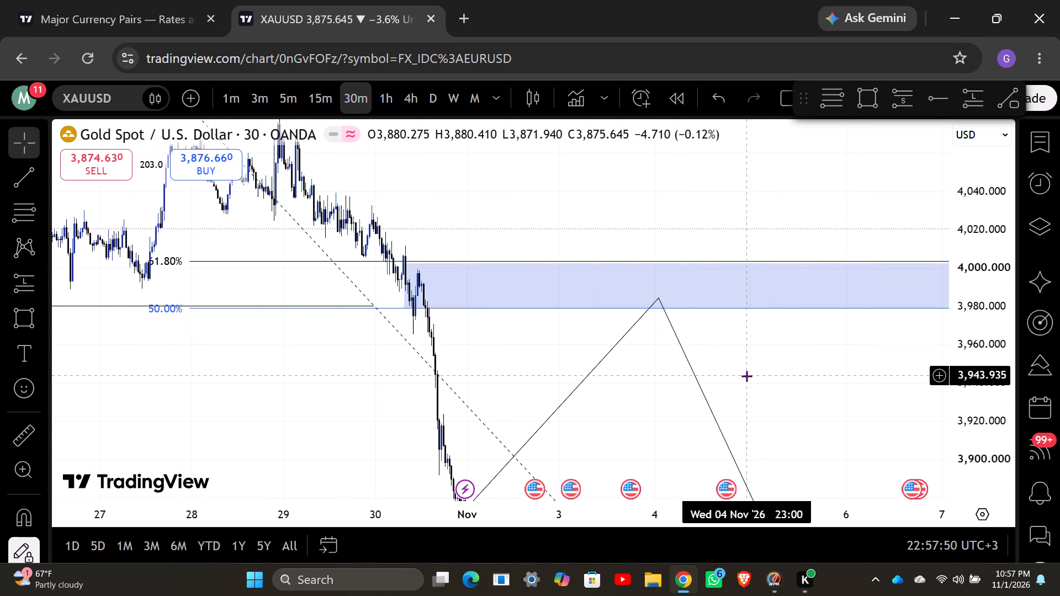
{"action": "left_click_drag", "start_coordinate": [729, 379], "coordinate": [892, 394]}
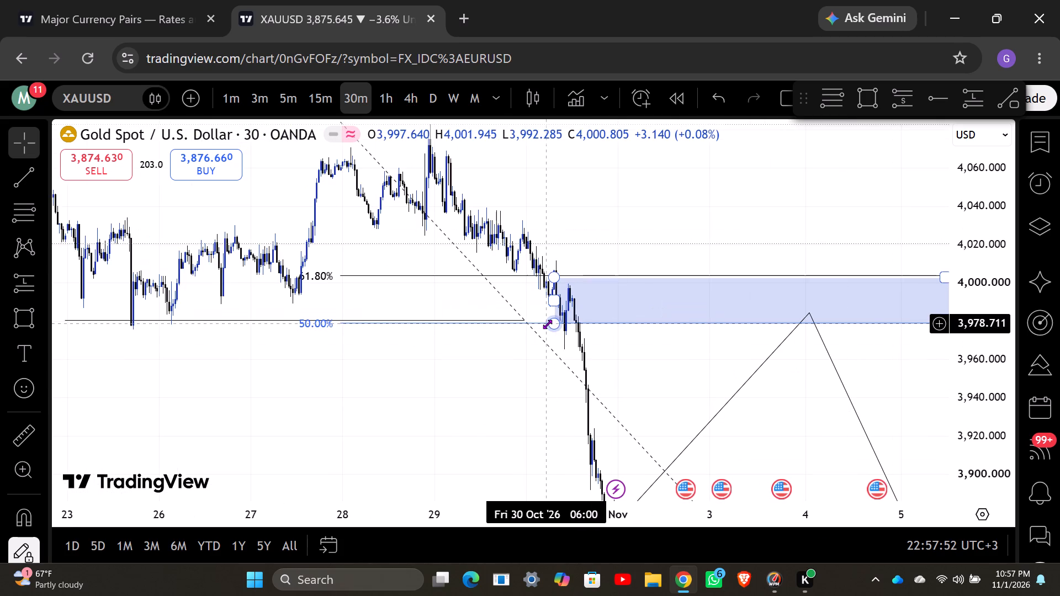
{"action": "left_click_drag", "start_coordinate": [547, 323], "coordinate": [542, 308]}
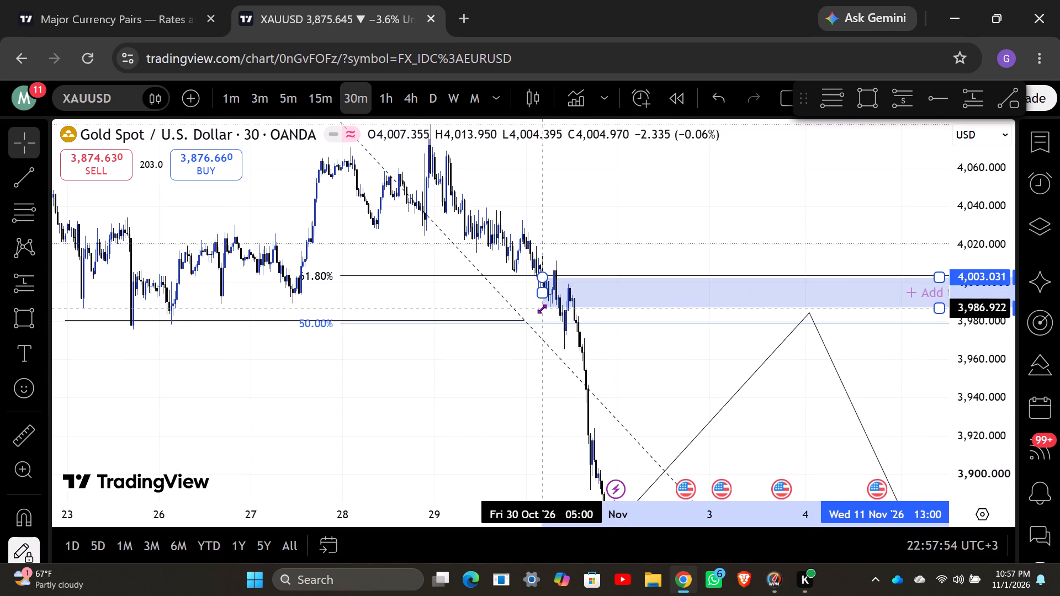
{"action": "left_click_drag", "start_coordinate": [542, 308], "coordinate": [540, 305]}
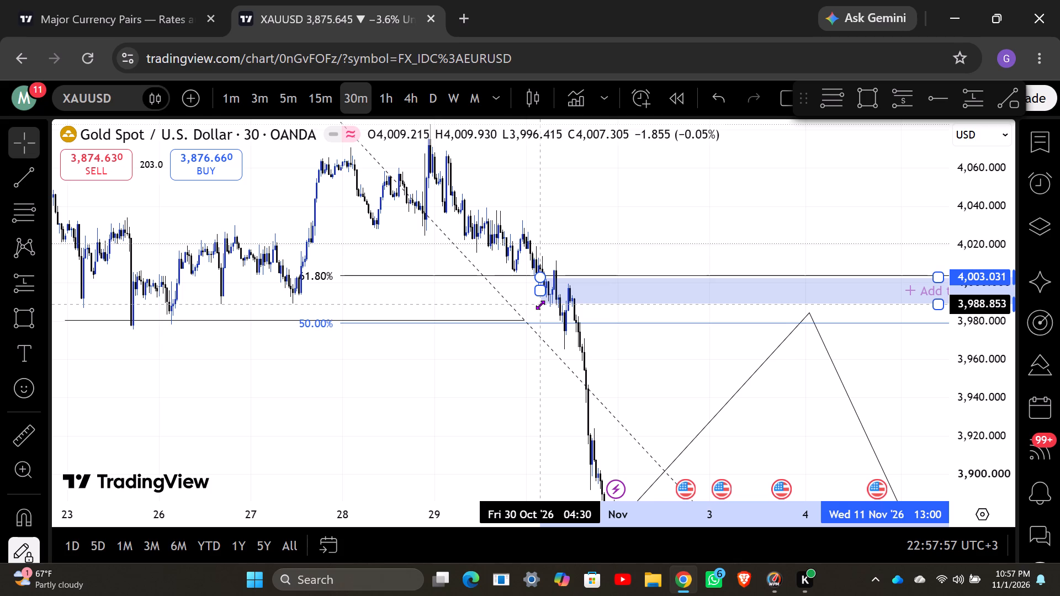
{"action": "left_click_drag", "start_coordinate": [540, 305], "coordinate": [539, 302]}
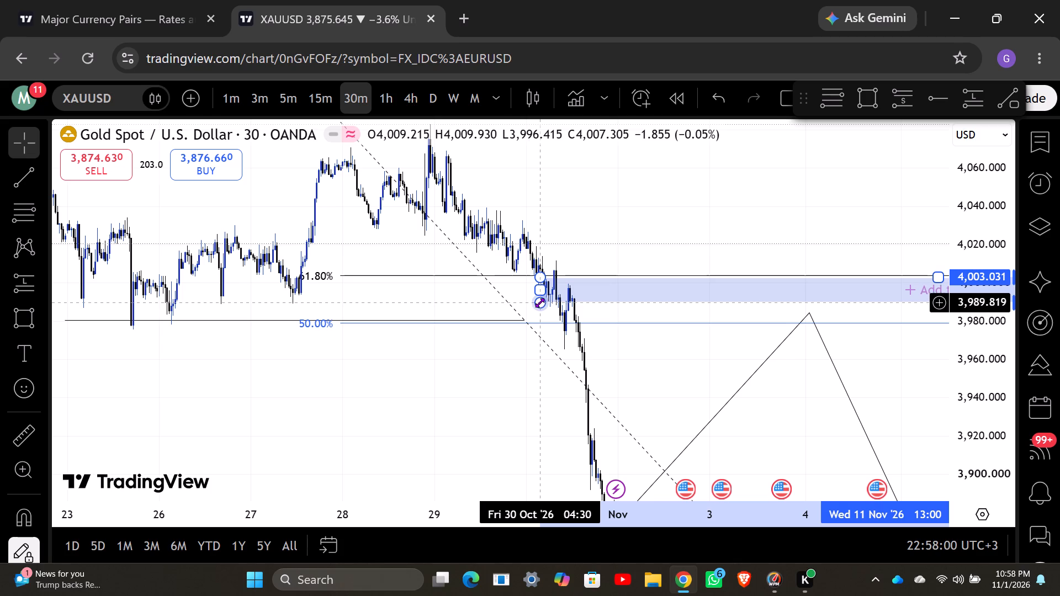
{"action": "left_click", "coordinate": [484, 374]}
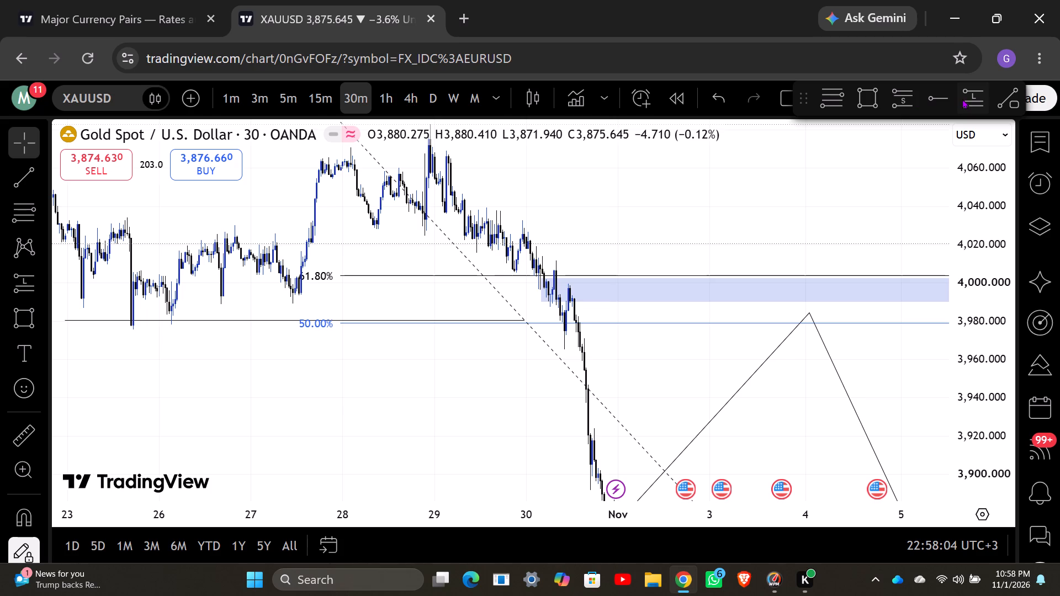
Place a short position on the rectangle zone with entry at about 3,993.2 on 3 Nov 2026 09:00.
{"action": "left_click", "coordinate": [905, 101]}
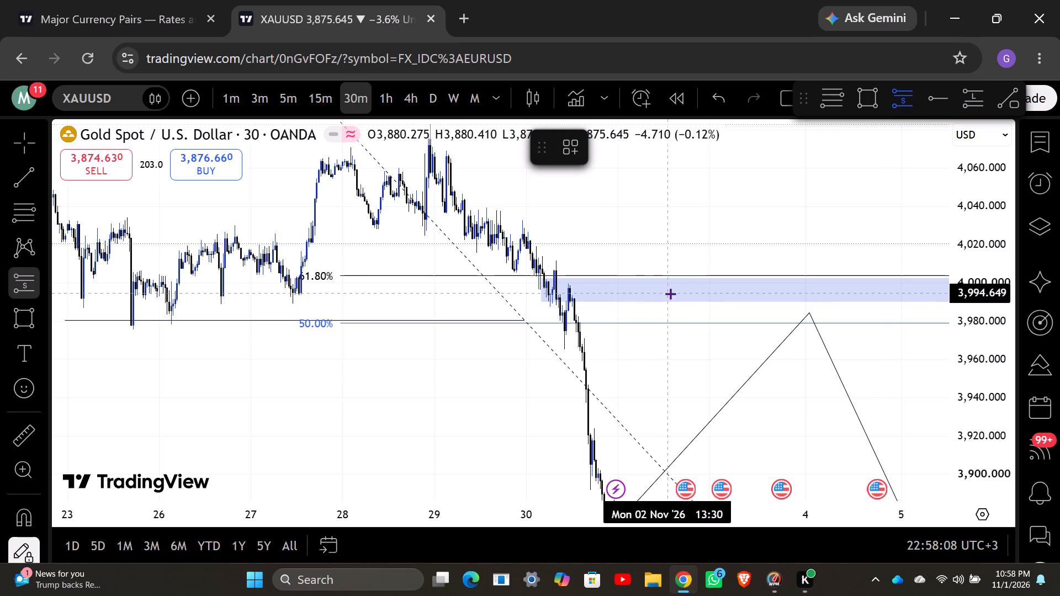
{"action": "left_click", "coordinate": [745, 296]}
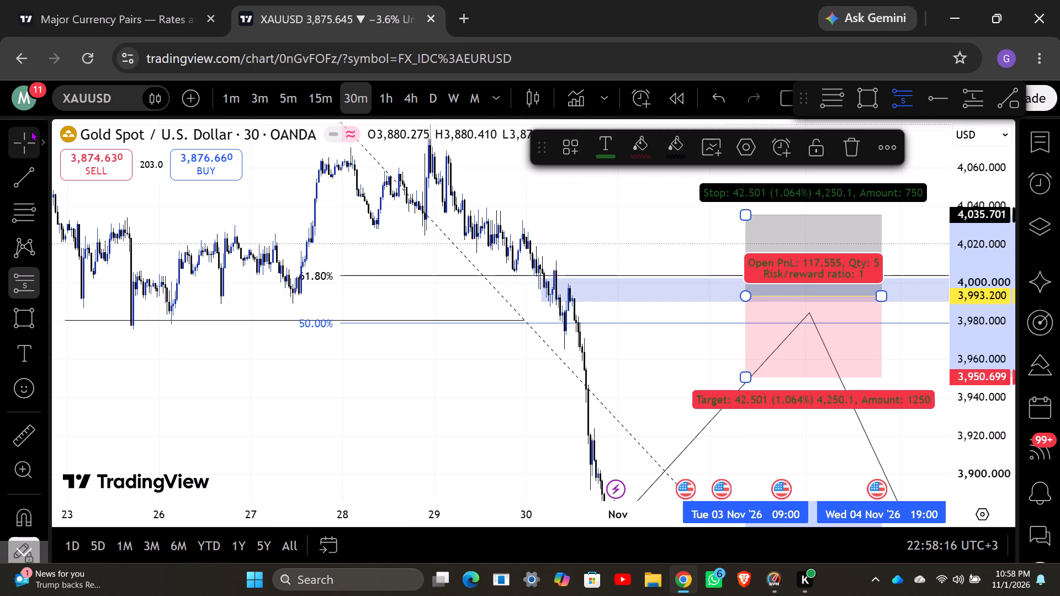
{"action": "left_click", "coordinate": [22, 140]}
{"action": "left_click", "coordinate": [362, 370]}
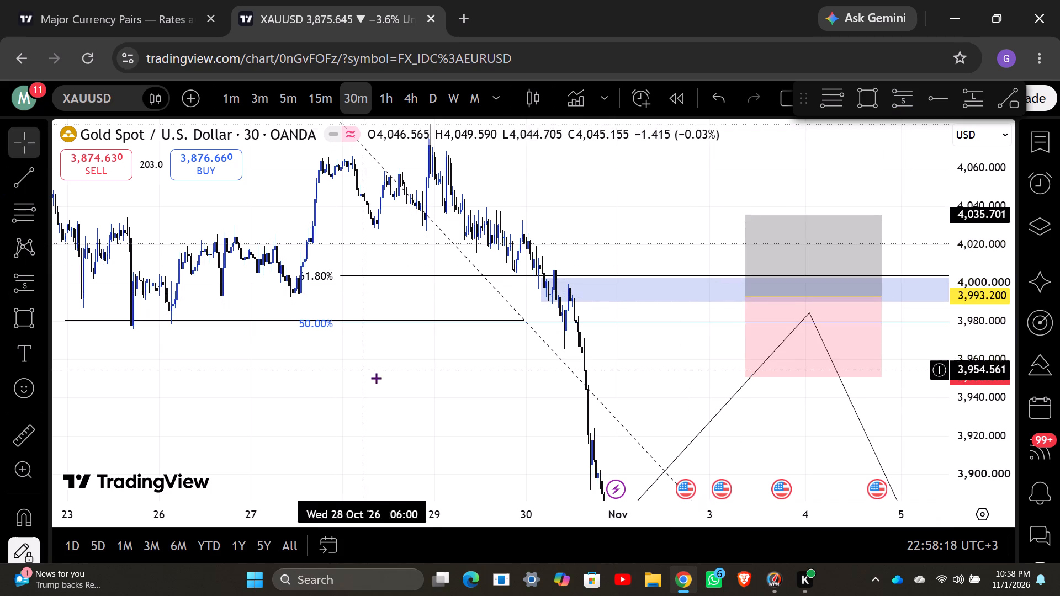
Lower the short position's stop level to about 4,013.0.
{"action": "left_click_drag", "start_coordinate": [380, 377], "coordinate": [167, 273]}
{"action": "left_click_drag", "start_coordinate": [434, 290], "coordinate": [430, 356]}
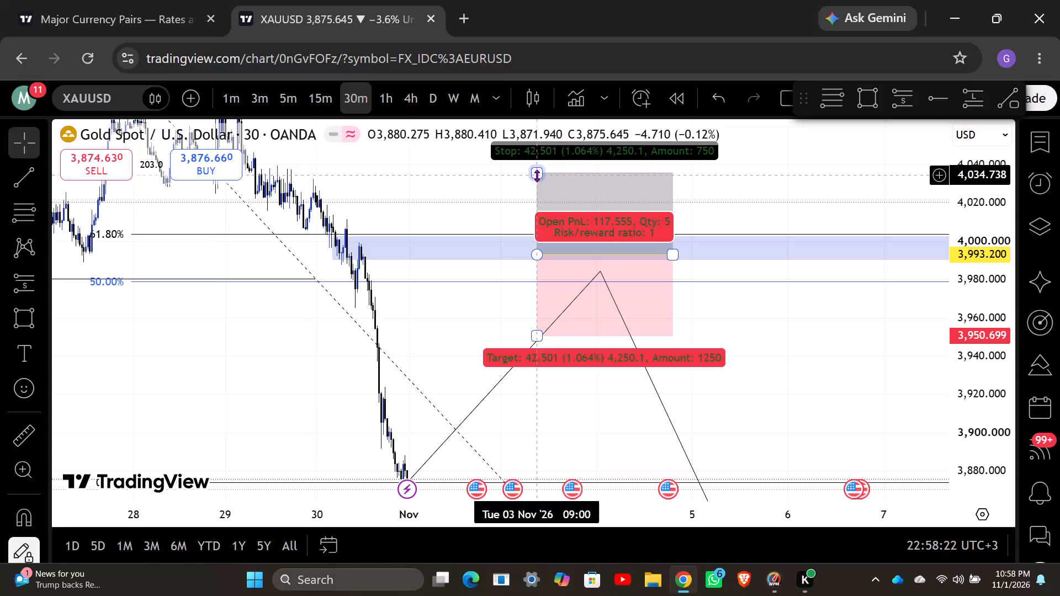
{"action": "left_click_drag", "start_coordinate": [537, 175], "coordinate": [520, 210]}
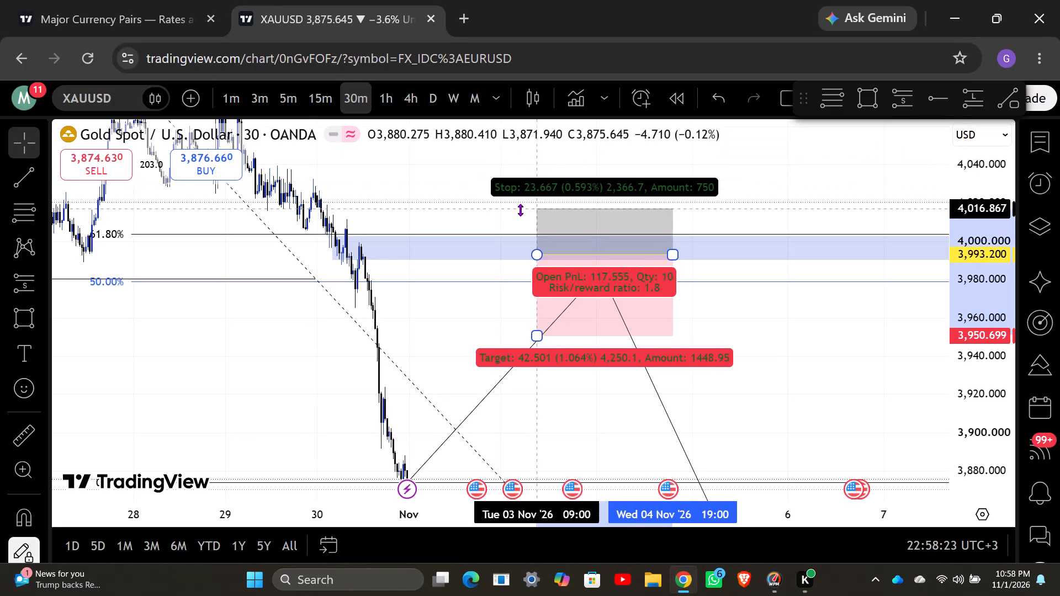
{"action": "left_click_drag", "start_coordinate": [520, 210], "coordinate": [522, 213]}
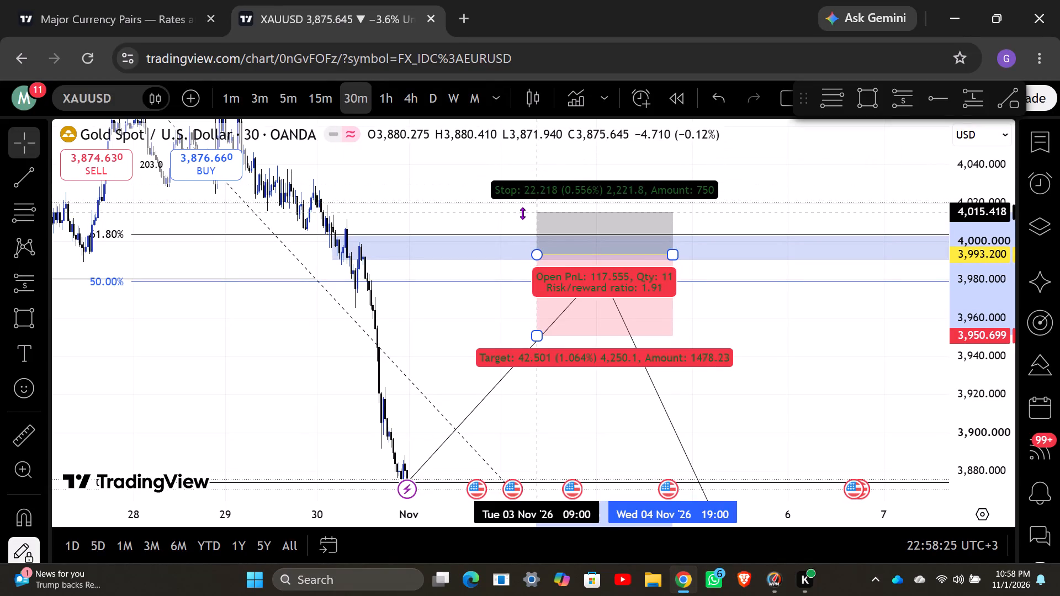
{"action": "left_click_drag", "start_coordinate": [522, 213], "coordinate": [523, 216]}
{"action": "left_click", "coordinate": [775, 338]}
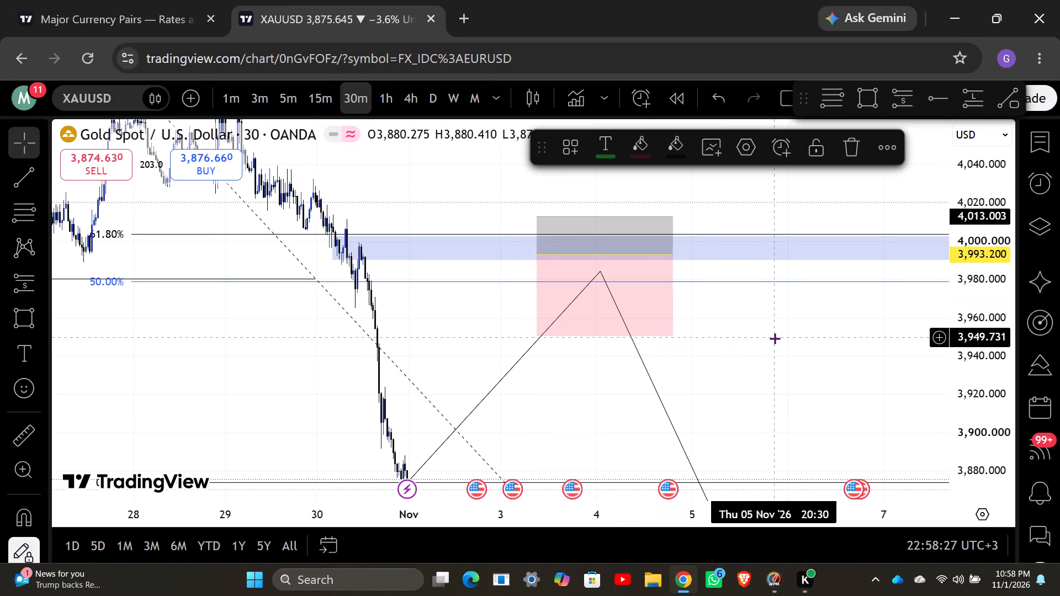
Narrow the short position to span 3 Nov 2026 23:00 to 4 Nov 2026 10:30, with entry at about 3,995.6.
{"action": "left_click_drag", "start_coordinate": [540, 248], "coordinate": [544, 249]}
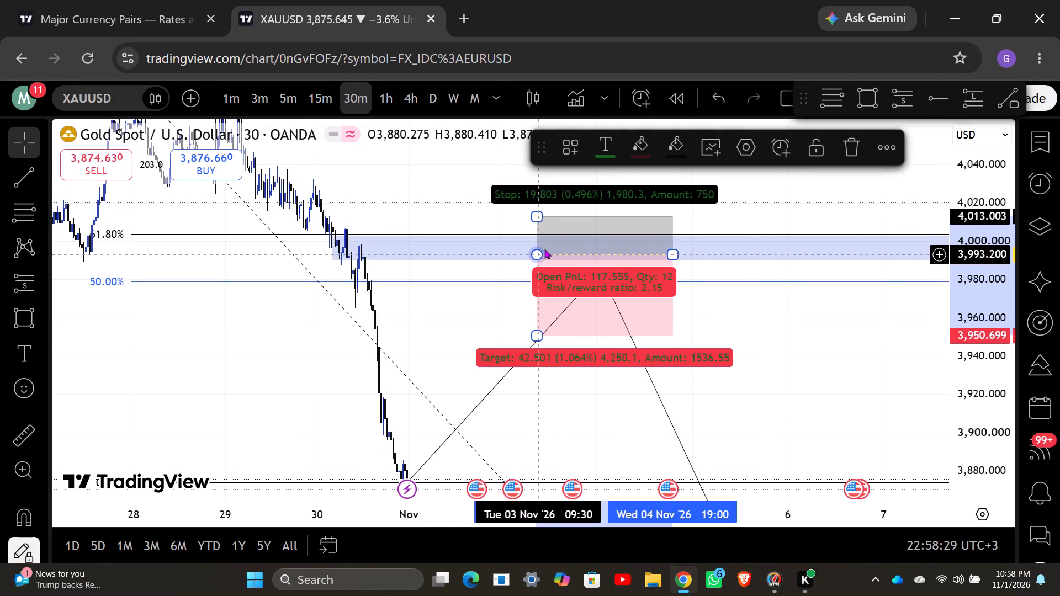
{"action": "left_click_drag", "start_coordinate": [544, 249], "coordinate": [576, 252]}
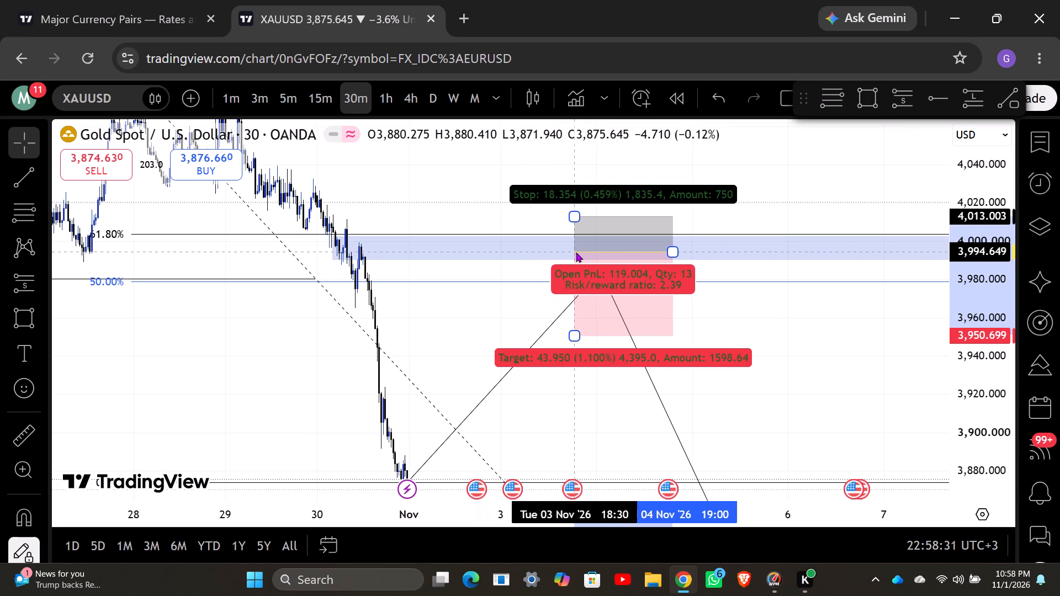
{"action": "left_click_drag", "start_coordinate": [576, 252], "coordinate": [593, 250]}
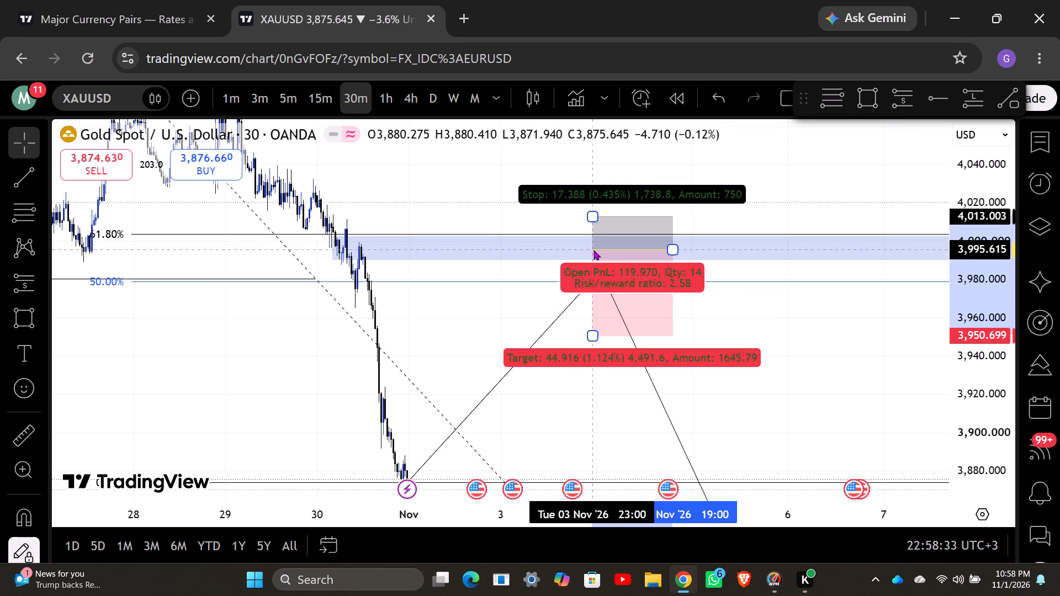
{"action": "left_click", "coordinate": [793, 337]}
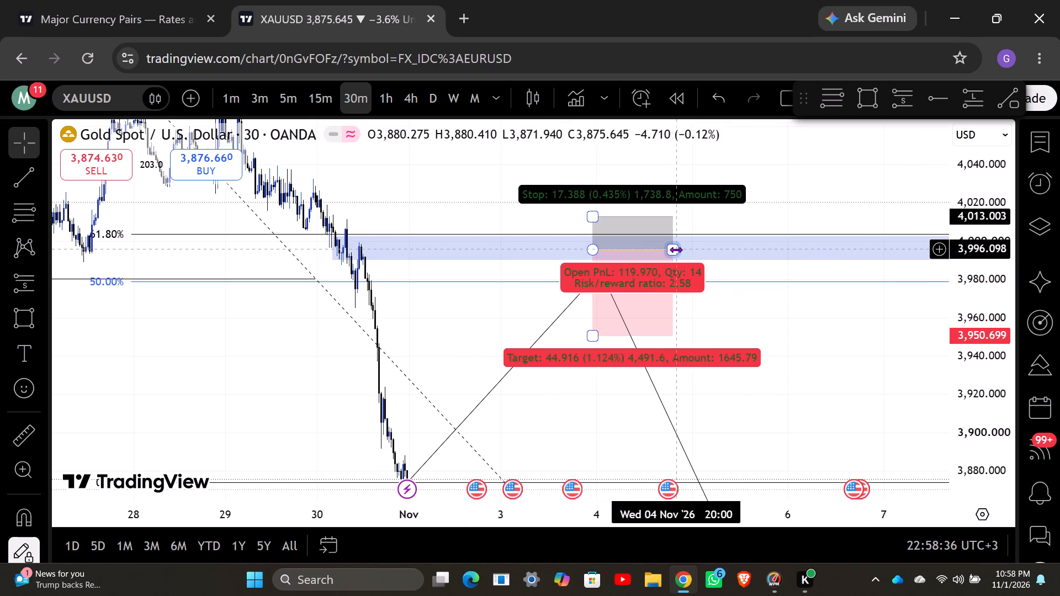
{"action": "left_click_drag", "start_coordinate": [676, 249], "coordinate": [645, 251]}
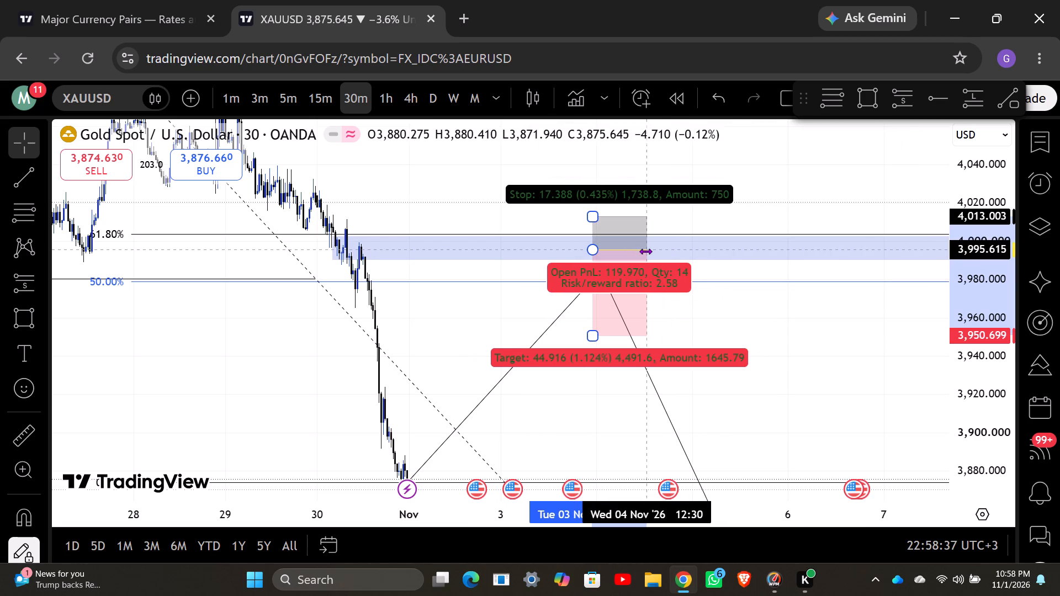
{"action": "left_click_drag", "start_coordinate": [645, 251], "coordinate": [639, 251]}
Lower the short position's target level to about 3,813.9, below the 0.00% retracement line.
{"action": "left_click_drag", "start_coordinate": [755, 320], "coordinate": [766, 214]}
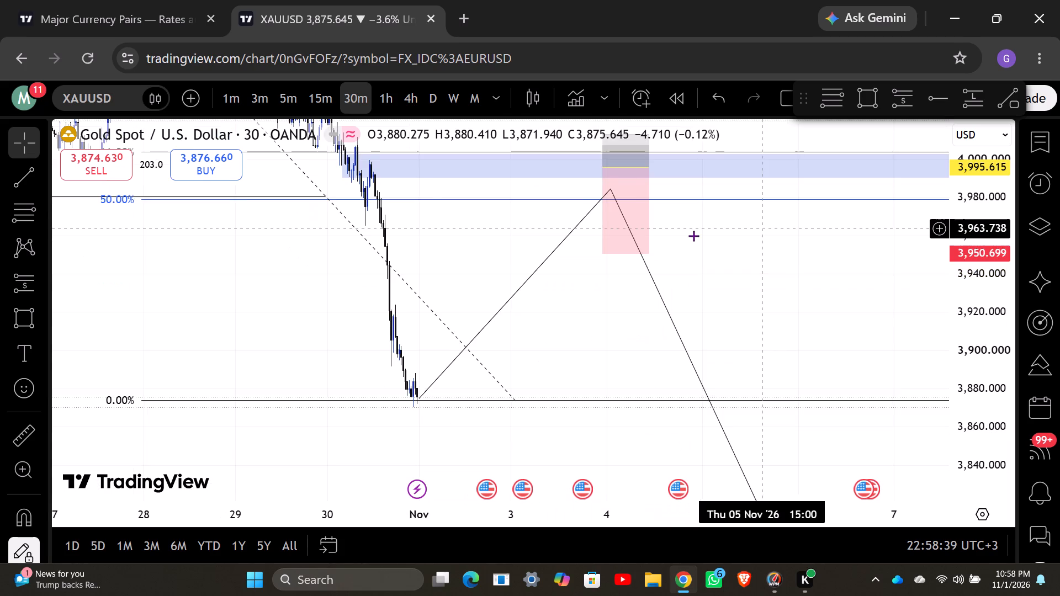
{"action": "left_click_drag", "start_coordinate": [613, 241], "coordinate": [598, 349]}
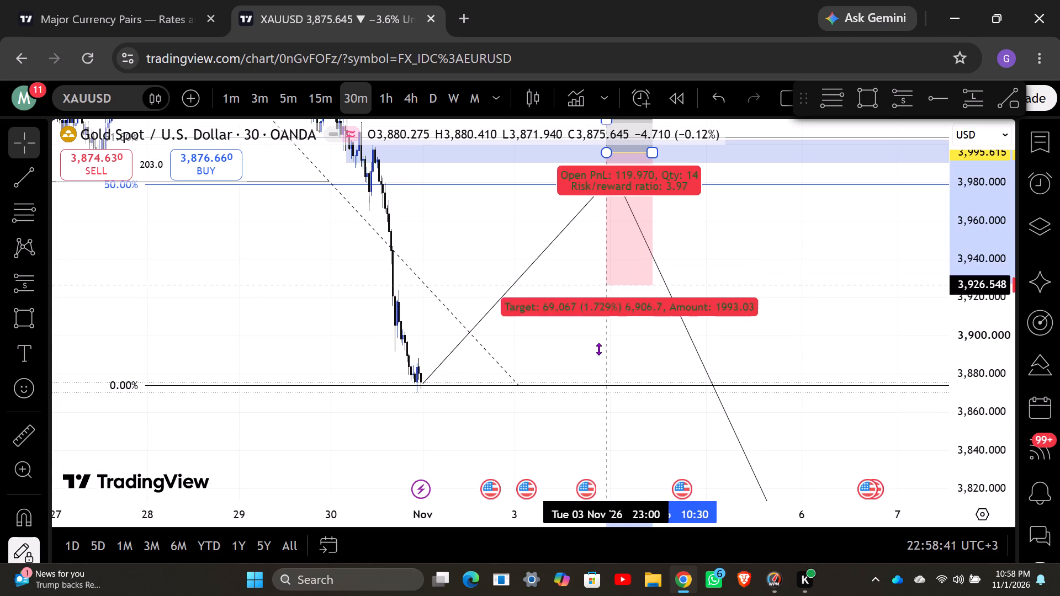
{"action": "left_click_drag", "start_coordinate": [598, 349], "coordinate": [614, 496]}
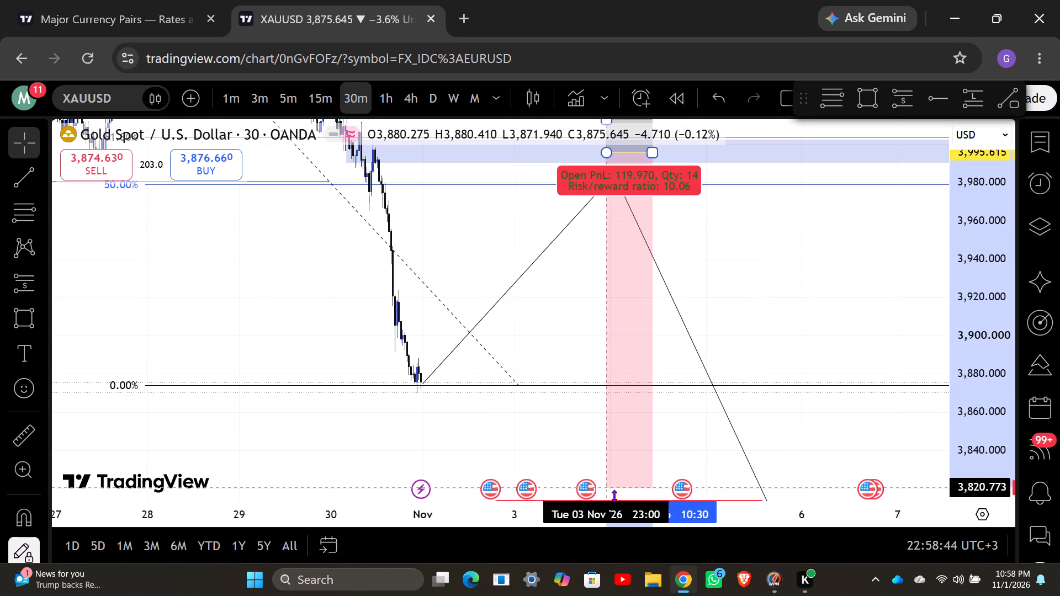
{"action": "left_click_drag", "start_coordinate": [614, 496], "coordinate": [612, 502]}
{"action": "left_click", "coordinate": [522, 397]}
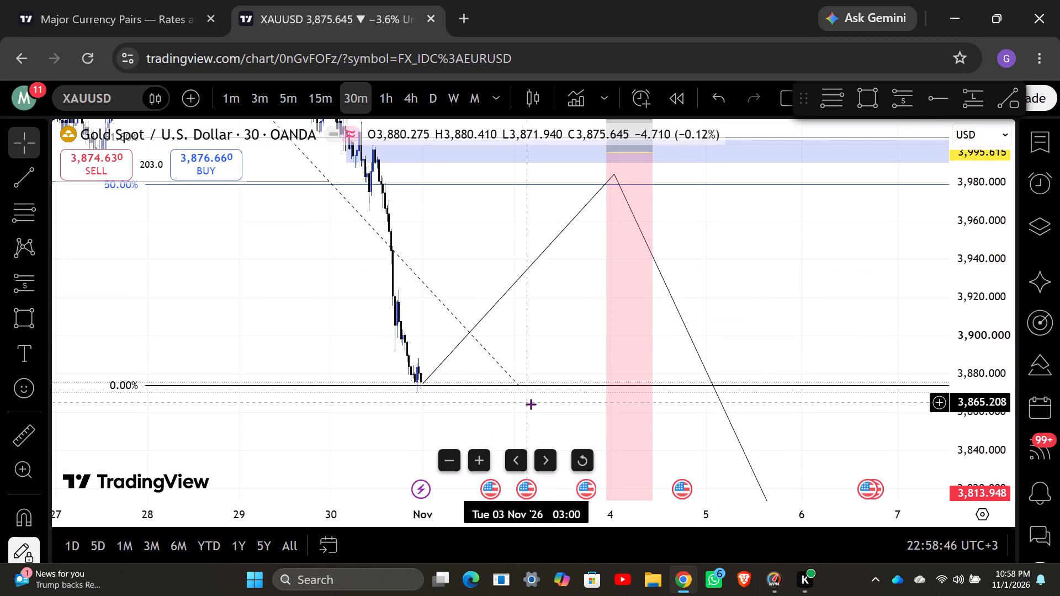
Switch the XAUUSD chart to the 4-hour timeframe.
{"action": "left_click_drag", "start_coordinate": [564, 336], "coordinate": [628, 408]}
{"action": "scroll", "coordinate": [628, 409], "scroll_direction": "down", "scroll_amount": 1}
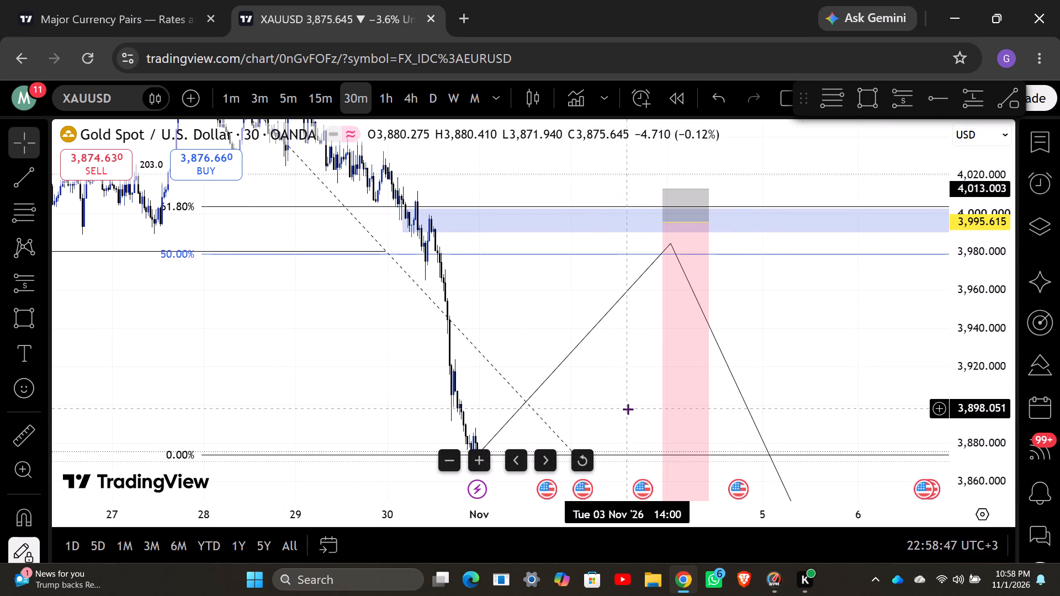
{"action": "left_click", "coordinate": [411, 99]}
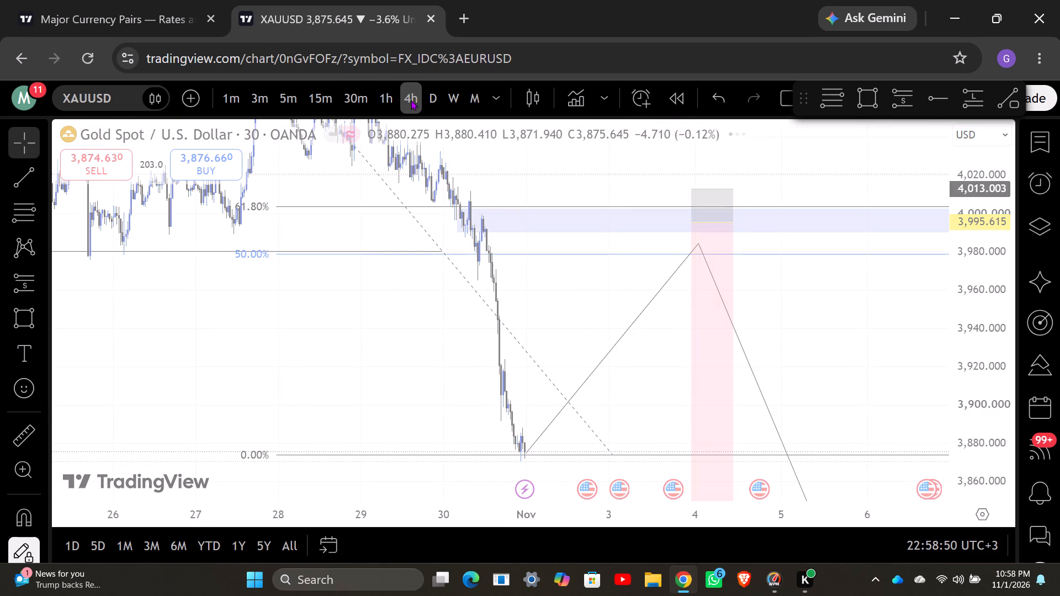
Examine the short position, supply zones and projected path against the October downtrend on the 4-hour chart.
{"action": "scroll", "coordinate": [821, 337], "scroll_direction": "up", "scroll_amount": 1}
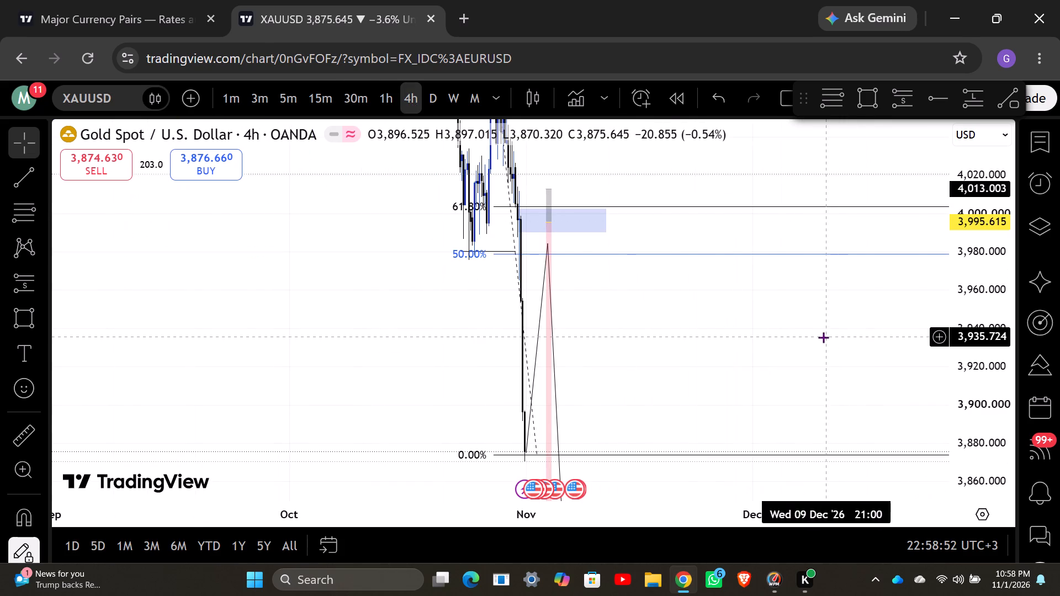
{"action": "scroll", "coordinate": [823, 337], "scroll_direction": "up", "scroll_amount": 8}
{"action": "left_click_drag", "start_coordinate": [542, 402], "coordinate": [1059, 395]}
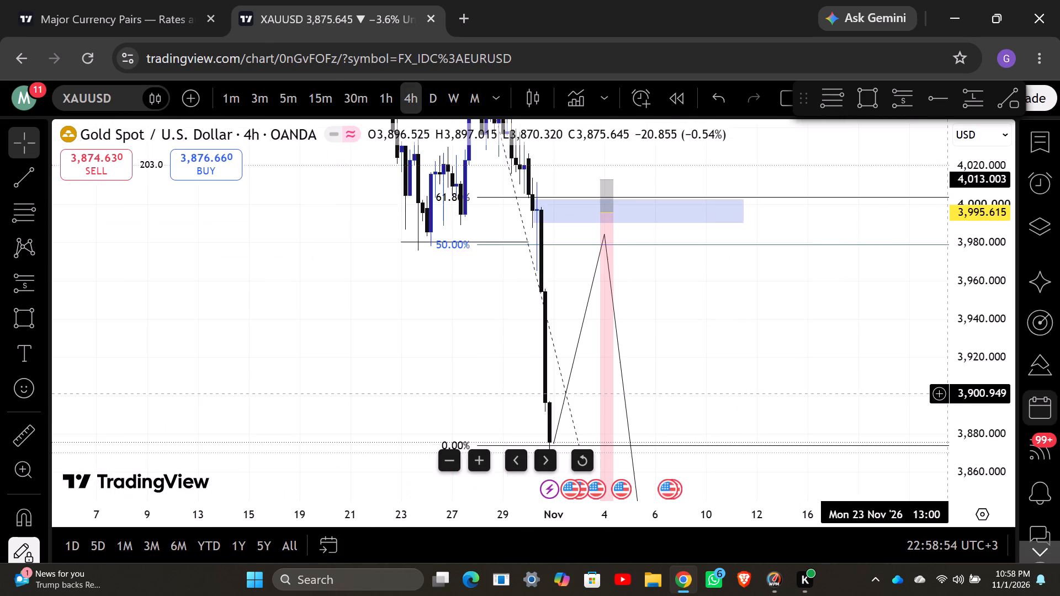
{"action": "scroll", "coordinate": [920, 386], "scroll_direction": "up", "scroll_amount": 2}
{"action": "left_click_drag", "start_coordinate": [771, 366], "coordinate": [873, 392]}
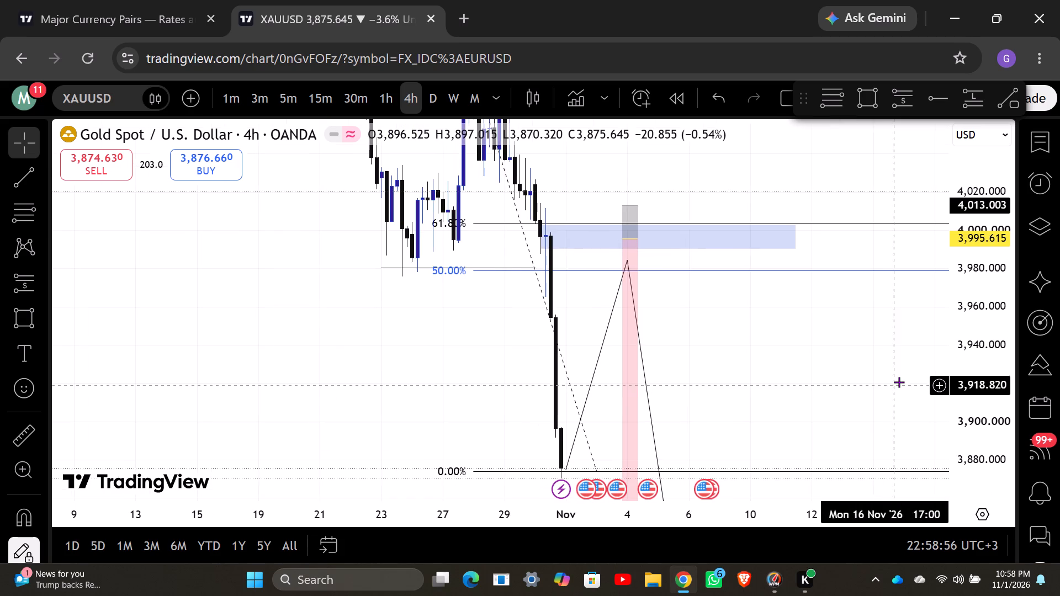
{"action": "scroll", "coordinate": [972, 304], "scroll_direction": "down", "scroll_amount": 8}
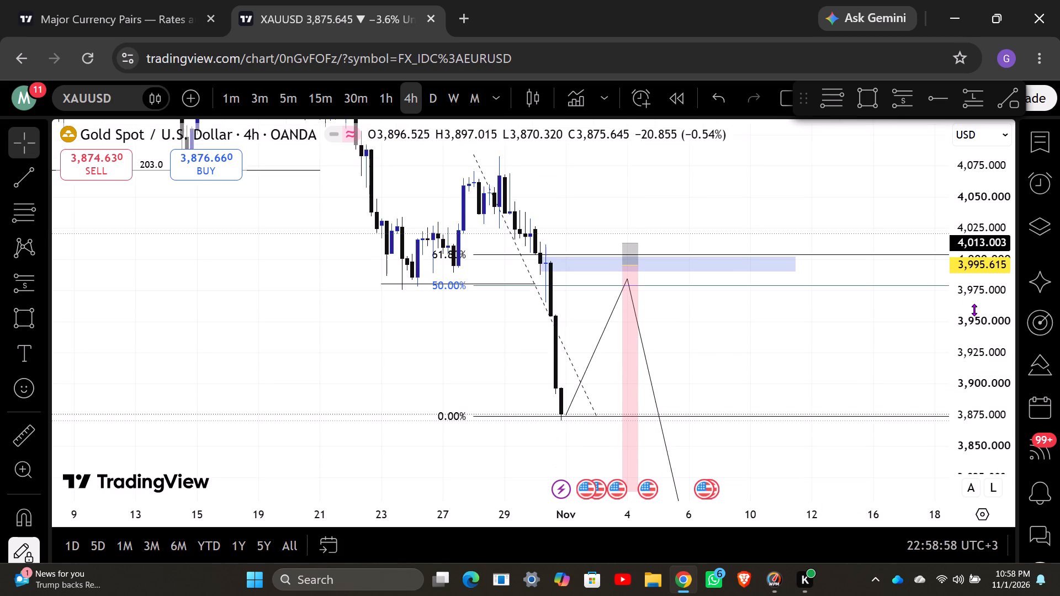
{"action": "scroll", "coordinate": [974, 310], "scroll_direction": "down", "scroll_amount": 1}
{"action": "scroll", "coordinate": [720, 344], "scroll_direction": "up", "scroll_amount": 1}
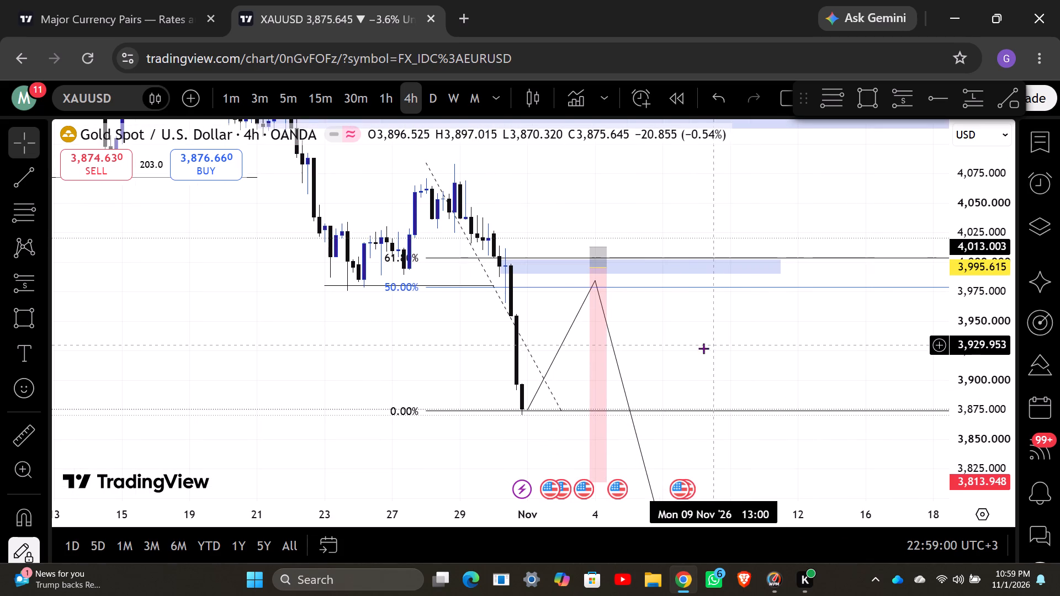
{"action": "left_click_drag", "start_coordinate": [698, 349], "coordinate": [797, 370]}
{"action": "scroll", "coordinate": [971, 322], "scroll_direction": "down", "scroll_amount": 3}
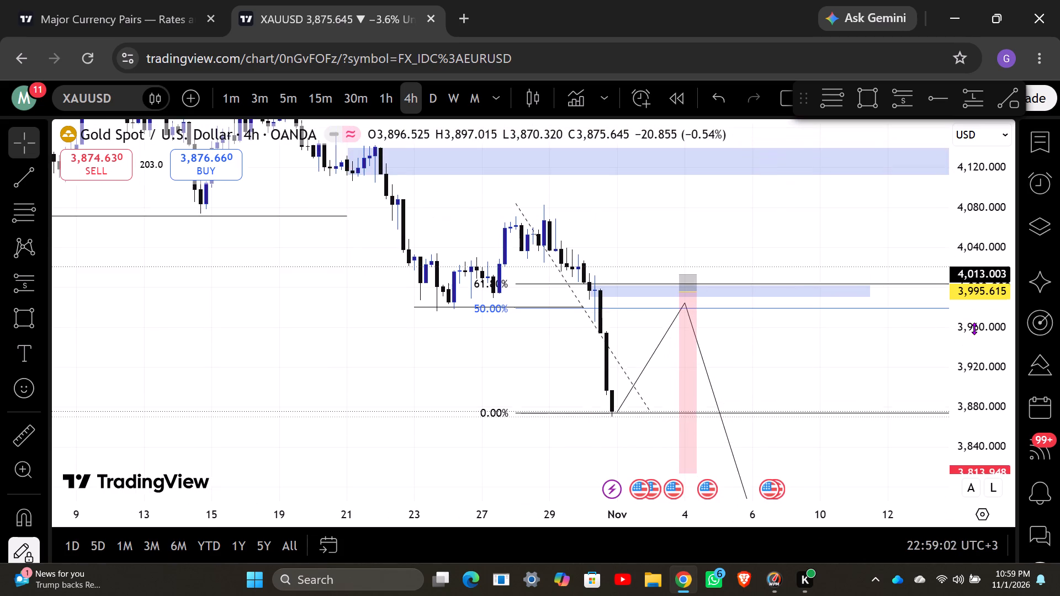
{"action": "scroll", "coordinate": [974, 328], "scroll_direction": "down", "scroll_amount": 7}
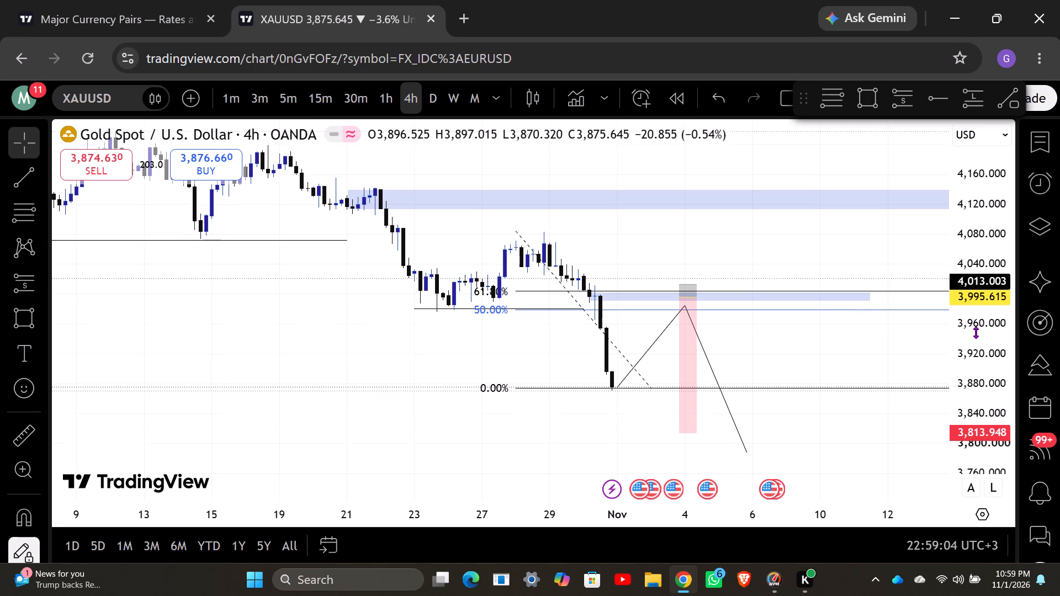
{"action": "scroll", "coordinate": [830, 344], "scroll_direction": "down", "scroll_amount": 1}
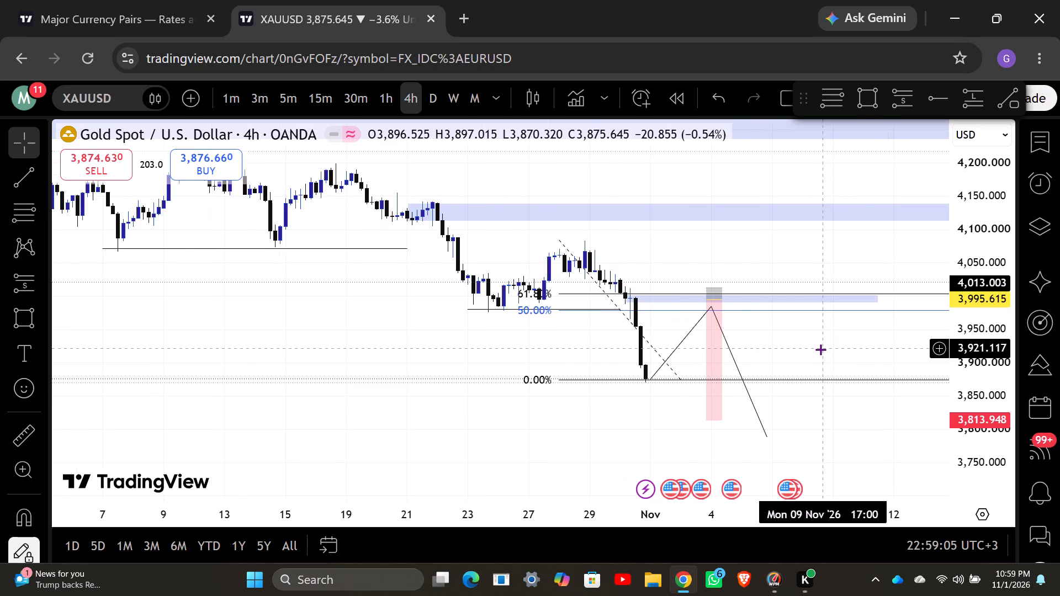
{"action": "scroll", "coordinate": [820, 349], "scroll_direction": "down", "scroll_amount": 1}
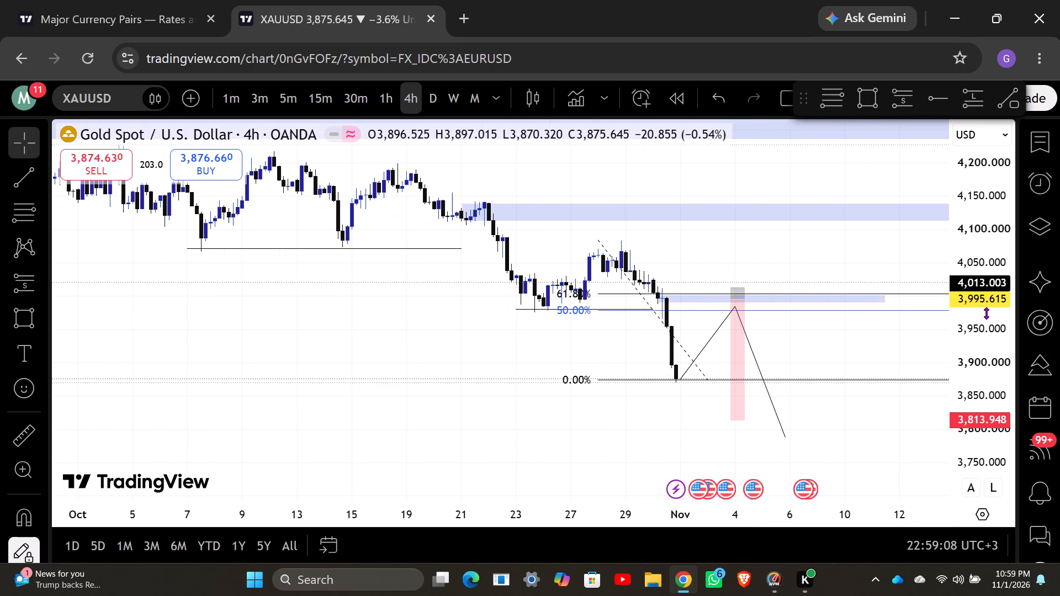
{"action": "scroll", "coordinate": [994, 314], "scroll_direction": "up", "scroll_amount": 2}
{"action": "scroll", "coordinate": [853, 342], "scroll_direction": "up", "scroll_amount": 1}
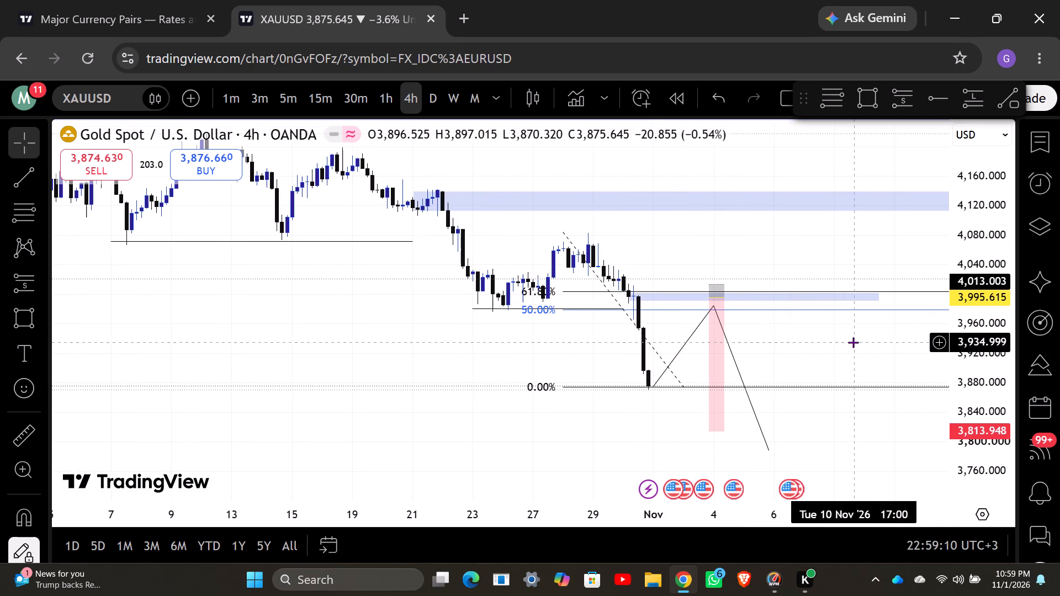
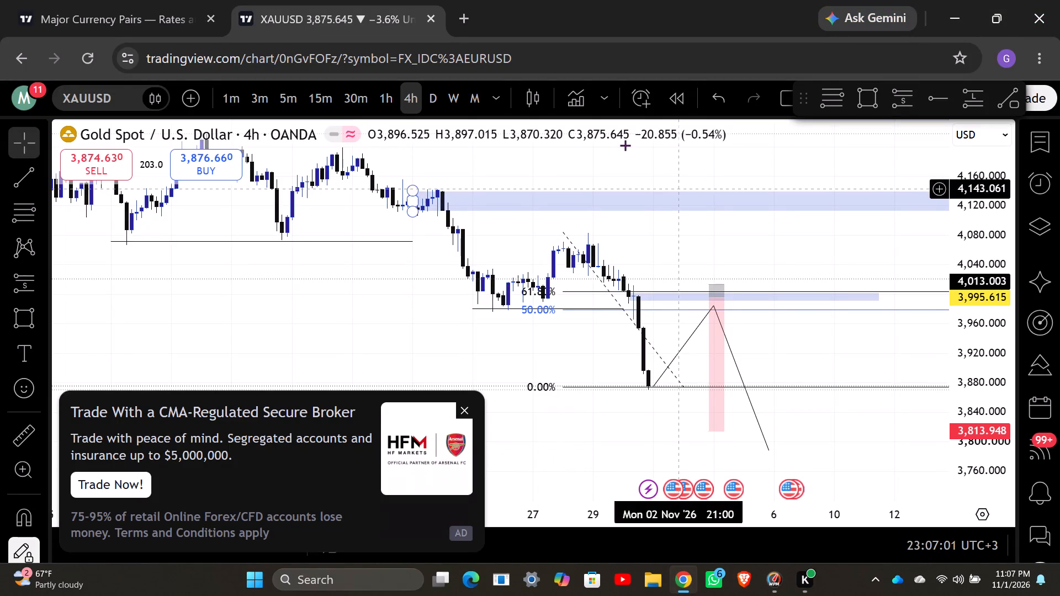
Dismiss the broker advertisement and switch the XAUUSD chart to the 1-hour timeframe.
{"action": "left_click", "coordinate": [467, 409]}
{"action": "left_click_drag", "start_coordinate": [580, 444], "coordinate": [525, 444]}
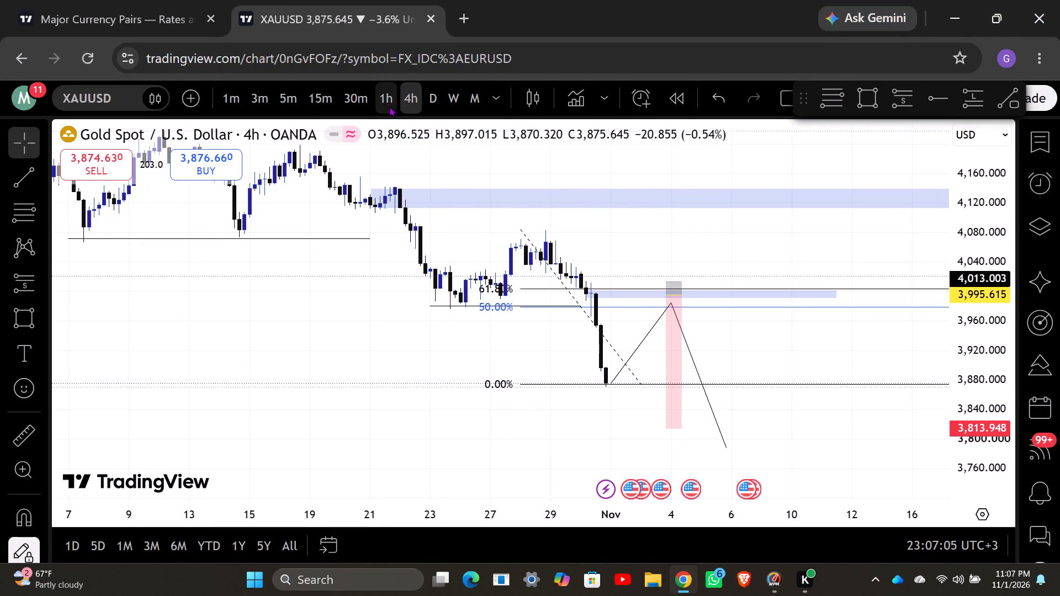
{"action": "left_click", "coordinate": [385, 98]}
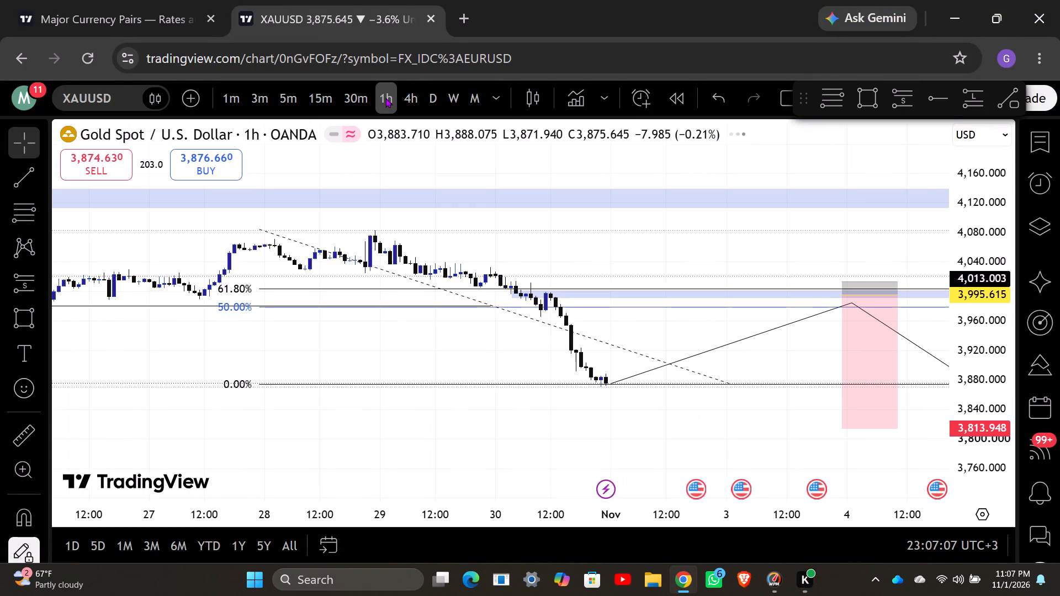
Delete the short position drawn at the lower supply zone.
{"action": "scroll", "coordinate": [511, 291], "scroll_direction": "down", "scroll_amount": 4}
{"action": "scroll", "coordinate": [558, 321], "scroll_direction": "down", "scroll_amount": 1}
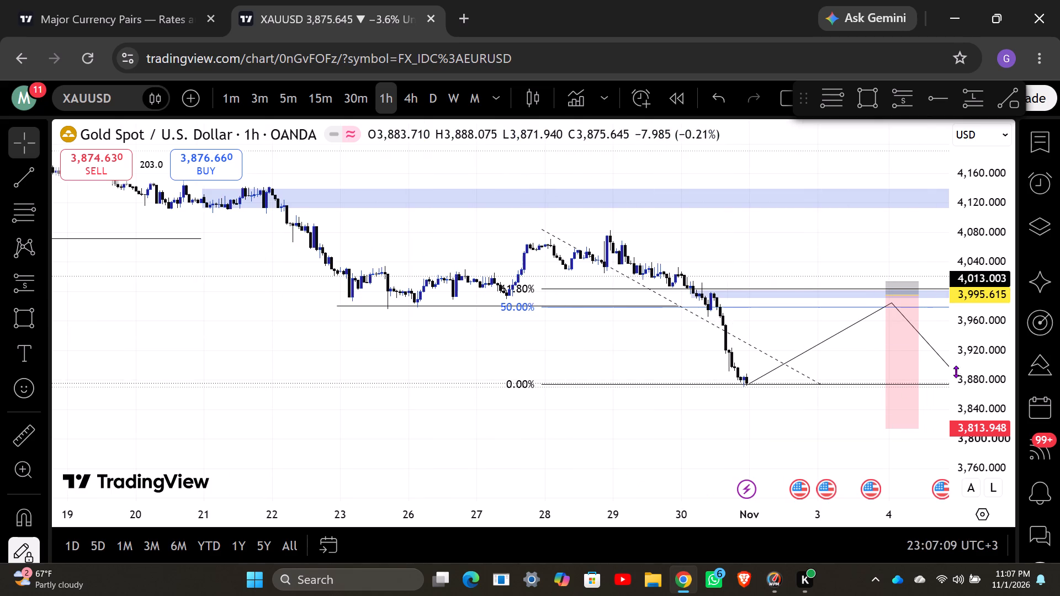
{"action": "scroll", "coordinate": [973, 336], "scroll_direction": "up", "scroll_amount": 10}
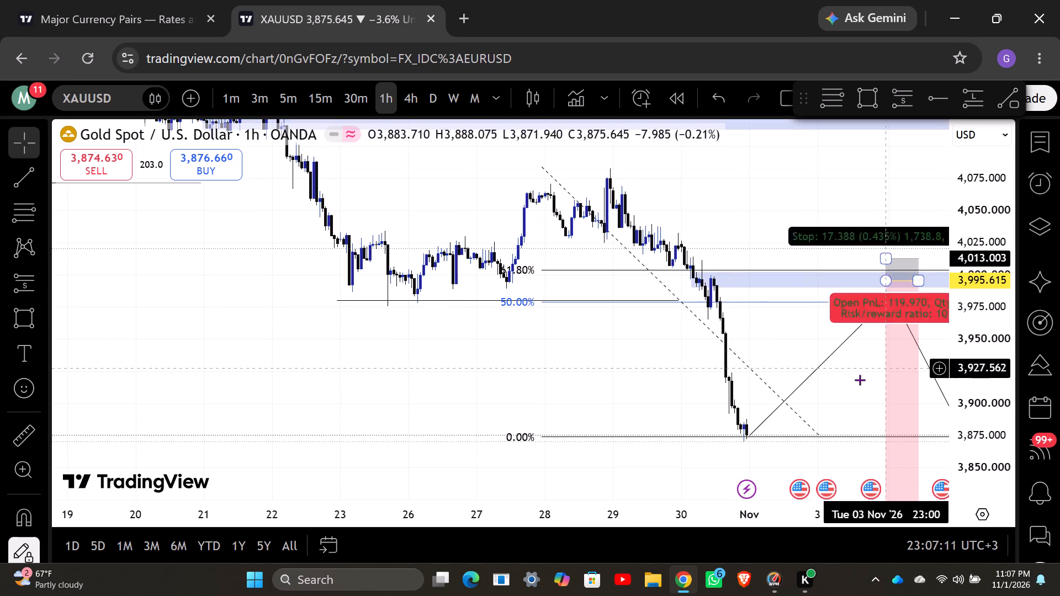
{"action": "left_click_drag", "start_coordinate": [677, 379], "coordinate": [558, 432]}
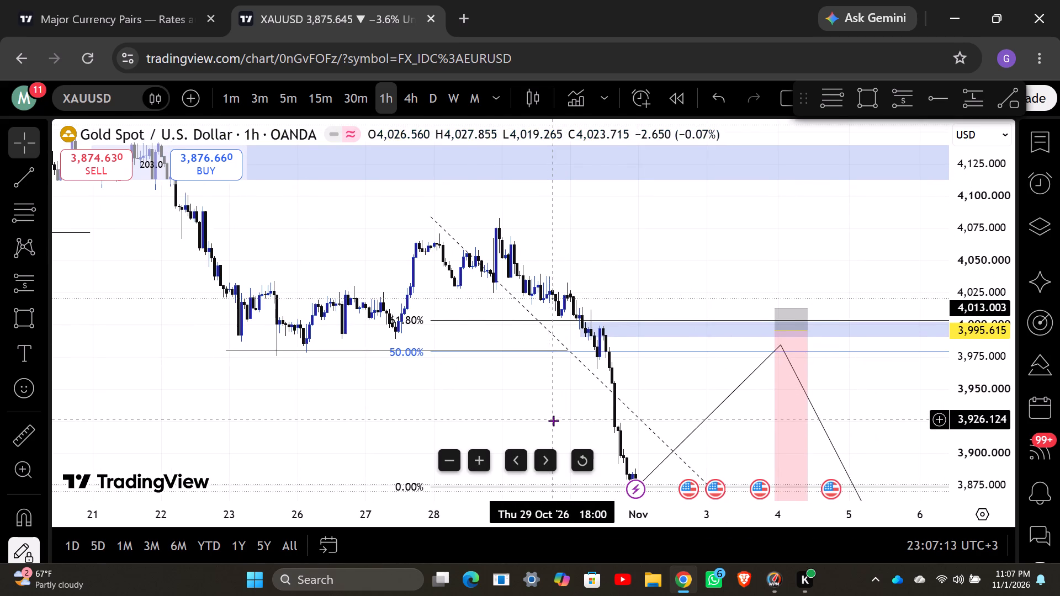
{"action": "scroll", "coordinate": [553, 421], "scroll_direction": "up", "scroll_amount": 1}
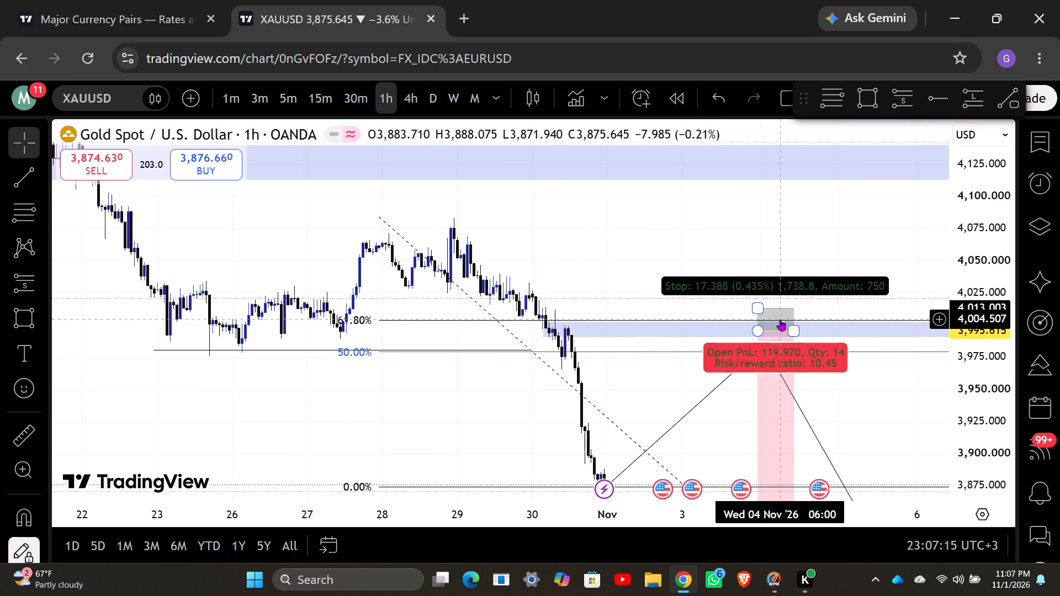
{"action": "left_click", "coordinate": [777, 380]}
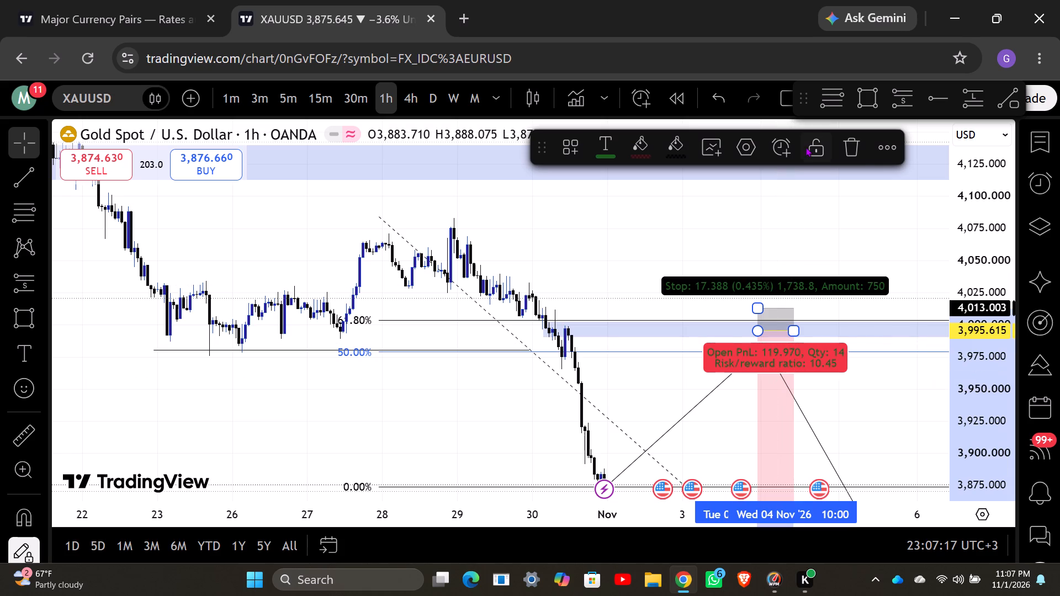
{"action": "left_click", "coordinate": [862, 147]}
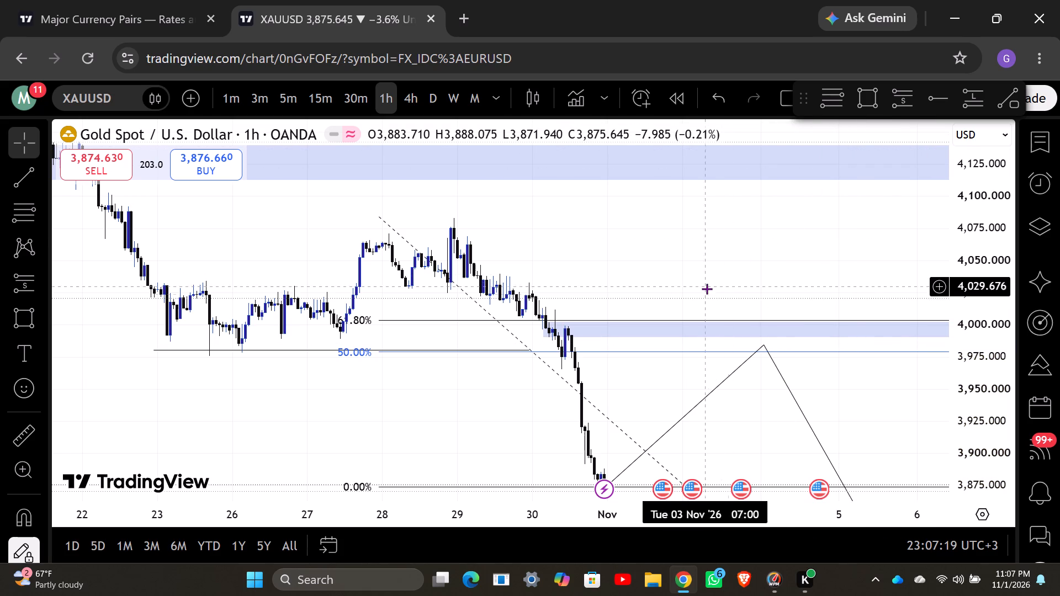
Draw a rectangle supply zone above the 61.80% level, from 29 Oct 2026 23:00 to 6 Nov 08:00, between about 4,034.2 and 4,019.1.
{"action": "scroll", "coordinate": [992, 294], "scroll_direction": "up", "scroll_amount": 1}
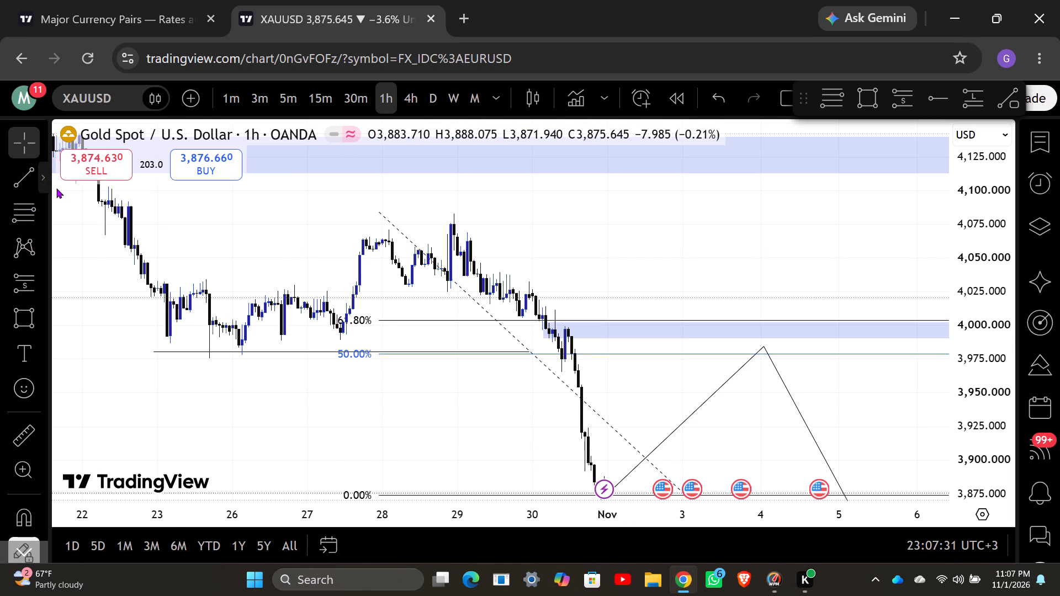
{"action": "left_click", "coordinate": [871, 97]}
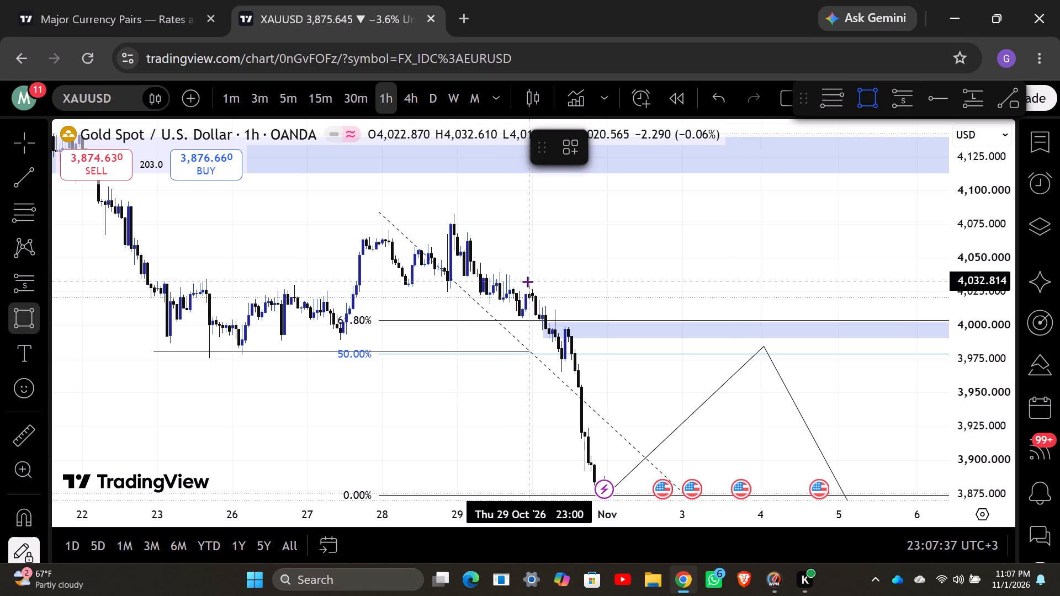
{"action": "left_click_drag", "start_coordinate": [529, 280], "coordinate": [802, 288]}
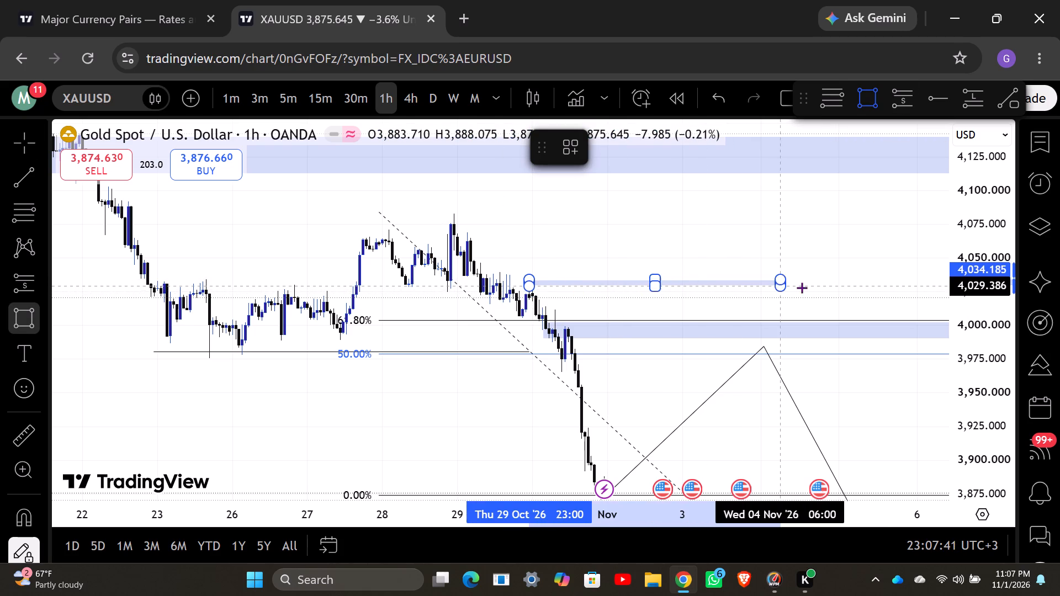
{"action": "left_click_drag", "start_coordinate": [802, 288], "coordinate": [941, 301]}
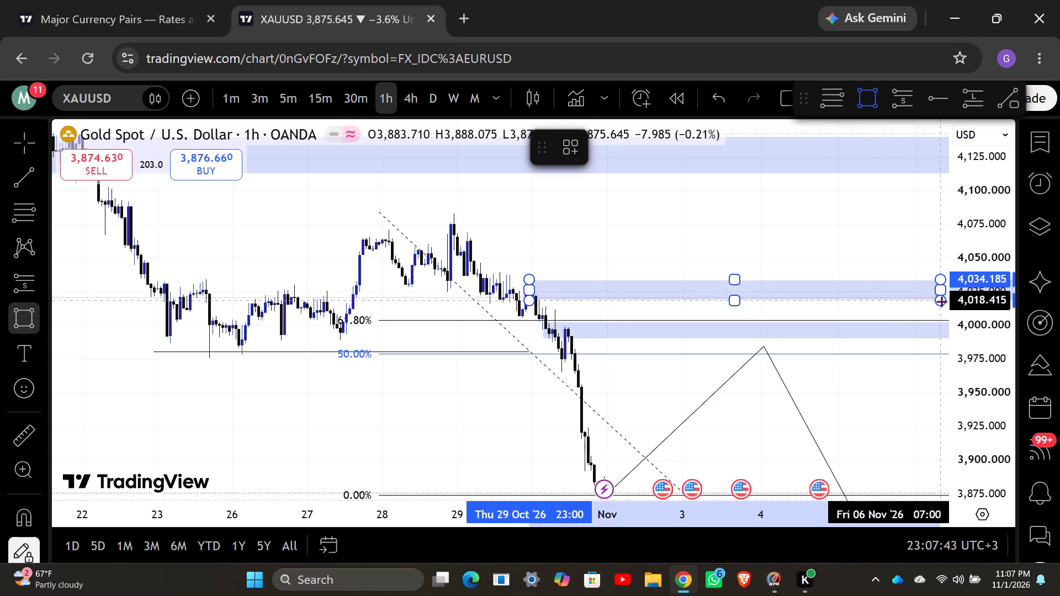
{"action": "left_click_drag", "start_coordinate": [941, 301], "coordinate": [943, 300]}
{"action": "left_click", "coordinate": [943, 300]}
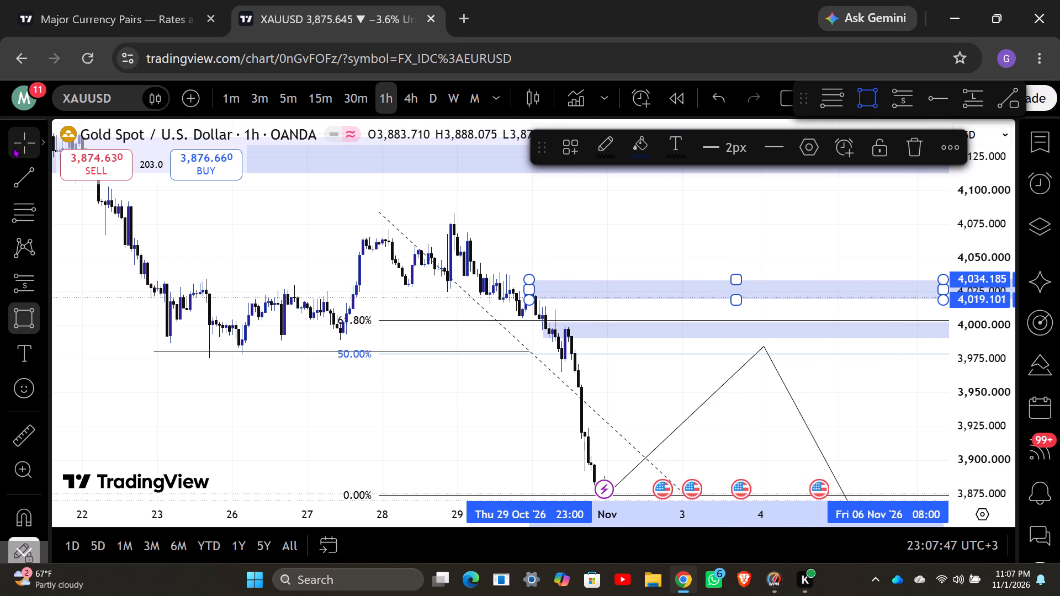
{"action": "left_click", "coordinate": [15, 141]}
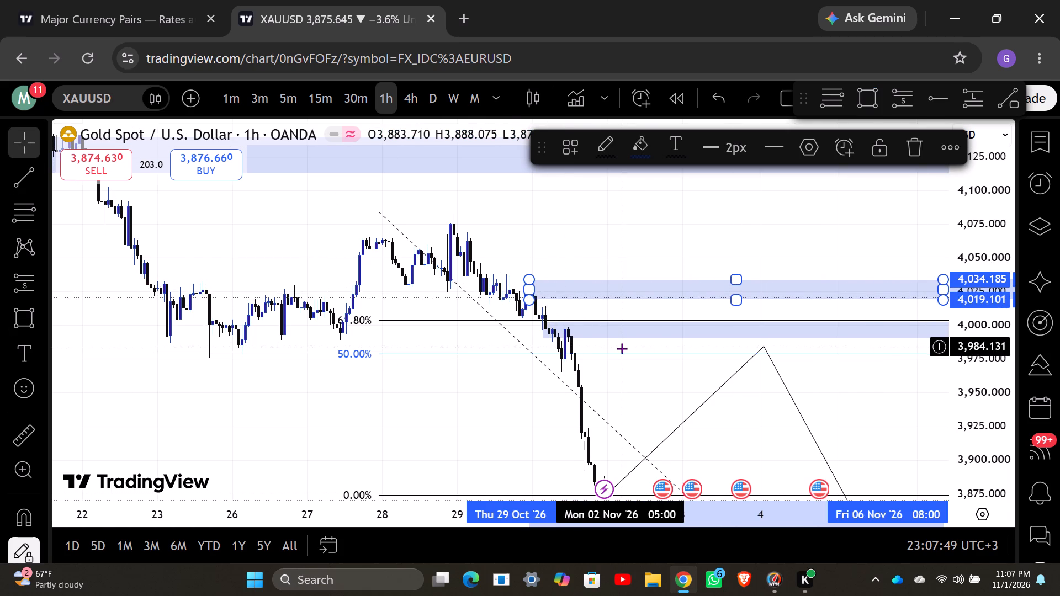
{"action": "left_click", "coordinate": [627, 419]}
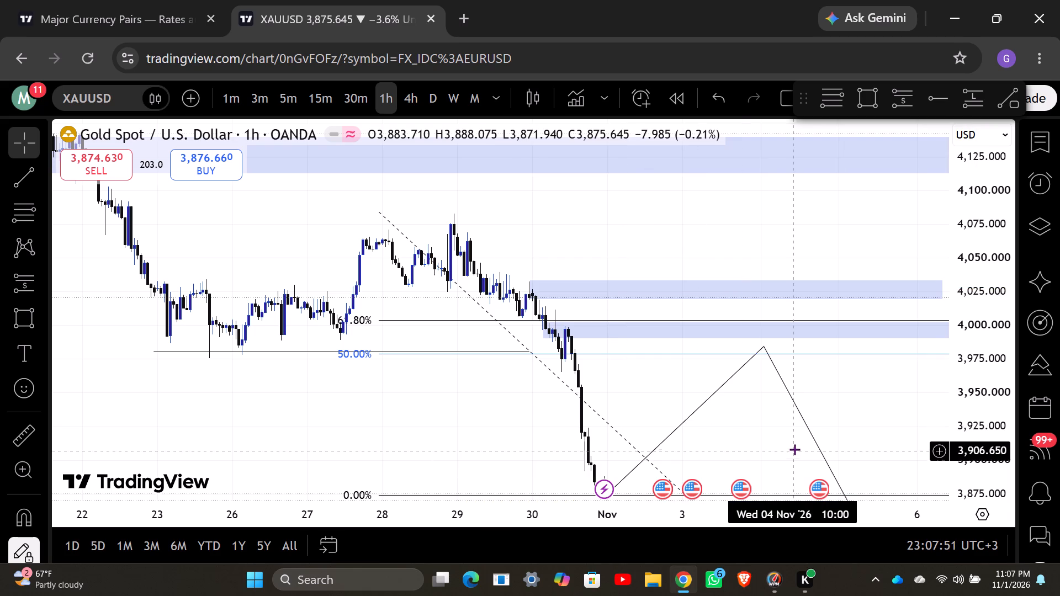
Delete both trend lines of the projected path, the falling leg and the rising leg.
{"action": "left_click_drag", "start_coordinate": [792, 441], "coordinate": [661, 348]}
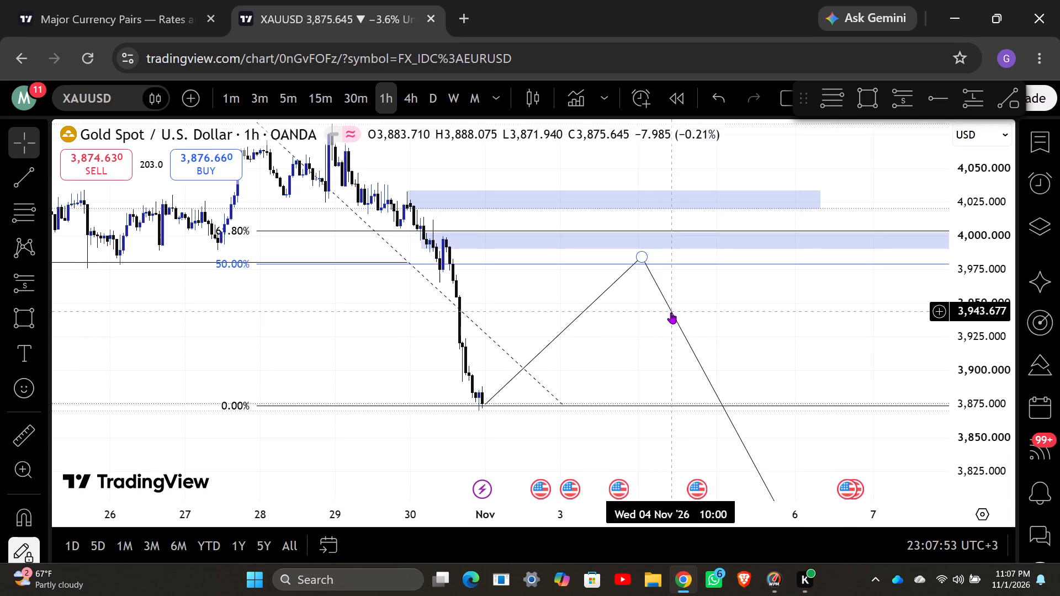
{"action": "left_click", "coordinate": [671, 311]}
{"action": "left_click", "coordinate": [879, 152]}
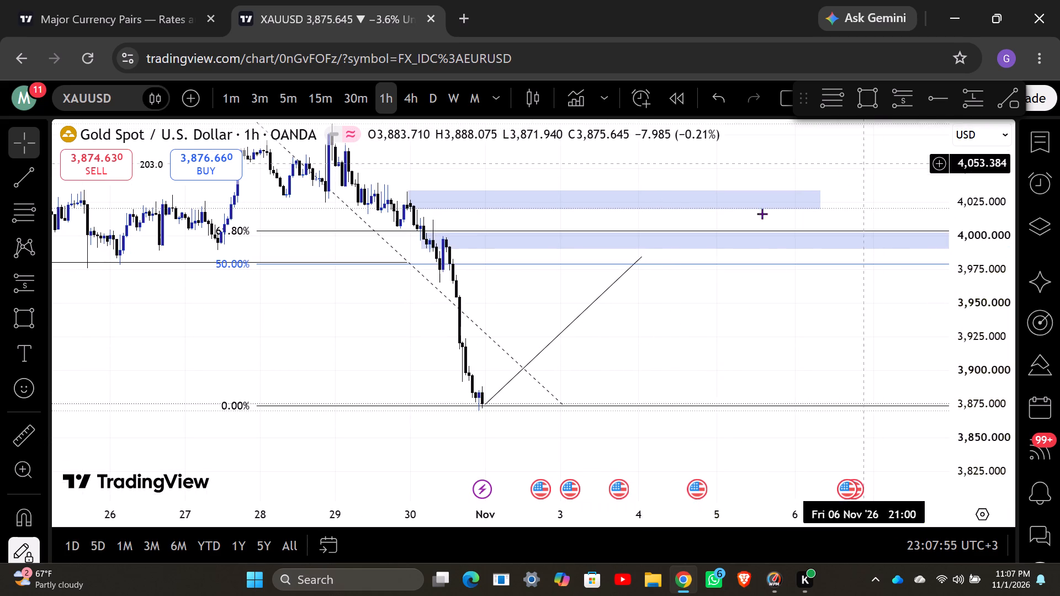
{"action": "left_click", "coordinate": [592, 302]}
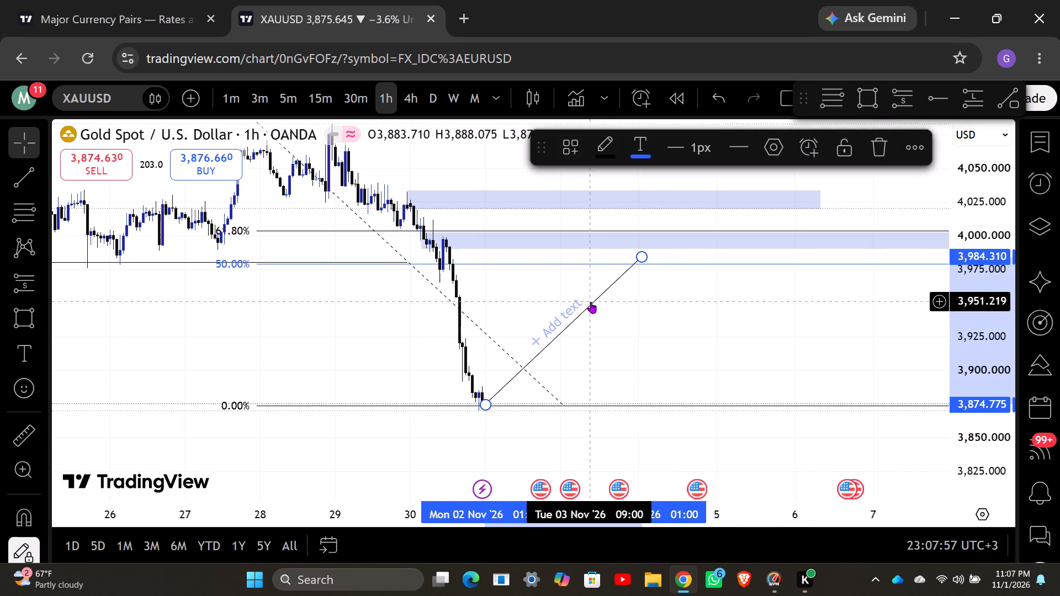
{"action": "left_click", "coordinate": [881, 151]}
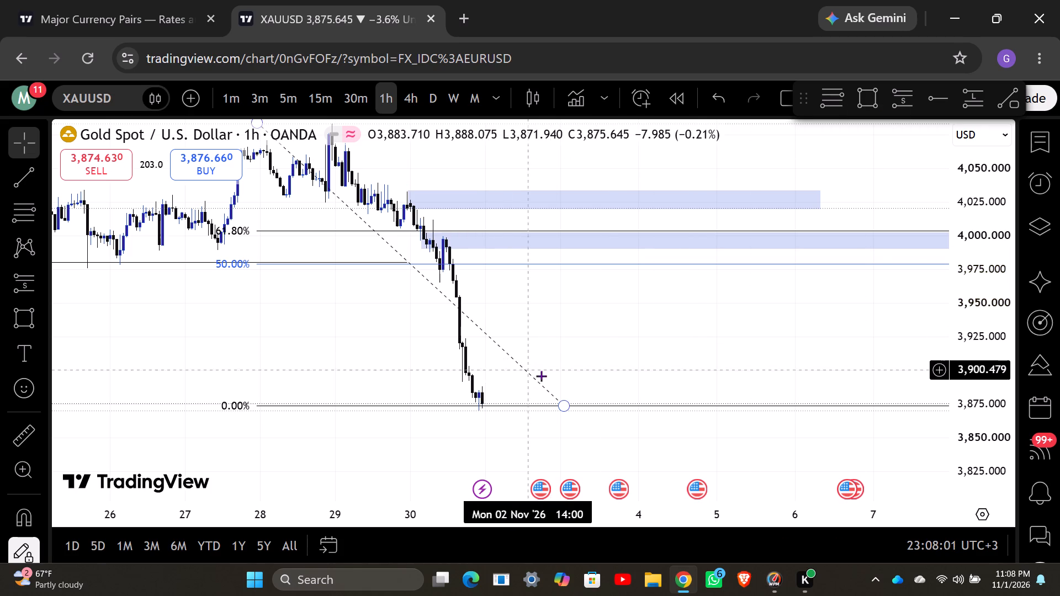
Draw a small two-line peak at the upper supply zone, rising from about 4,011.5 to 4,024.9 and falling to about 4,008.0.
{"action": "scroll", "coordinate": [631, 327], "scroll_direction": "up", "scroll_amount": 1}
{"action": "left_click_drag", "start_coordinate": [627, 336], "coordinate": [744, 411]}
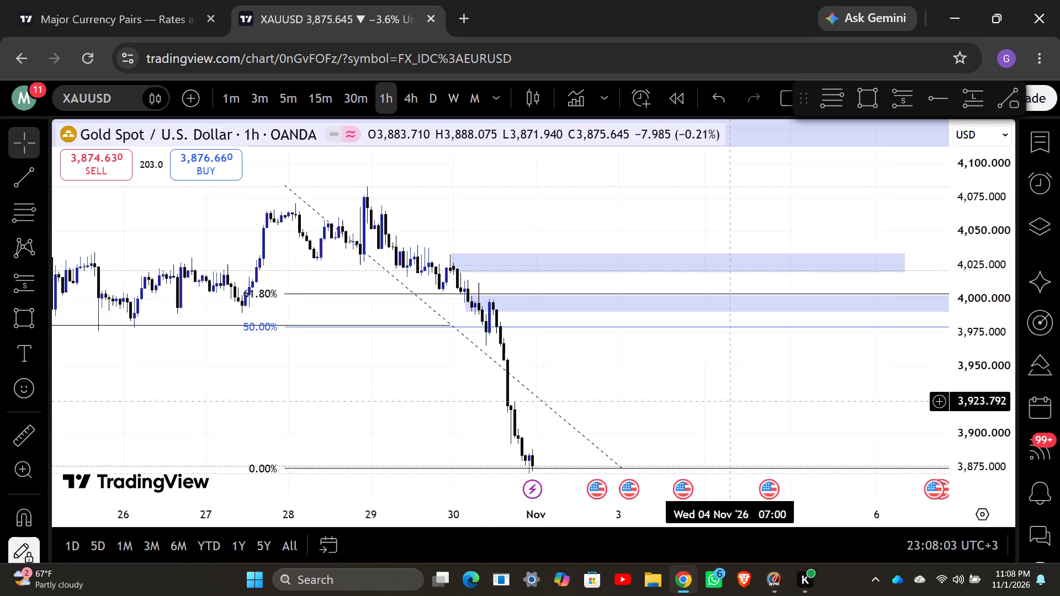
{"action": "left_click_drag", "start_coordinate": [744, 411], "coordinate": [746, 411]}
{"action": "scroll", "coordinate": [973, 327], "scroll_direction": "up", "scroll_amount": 2}
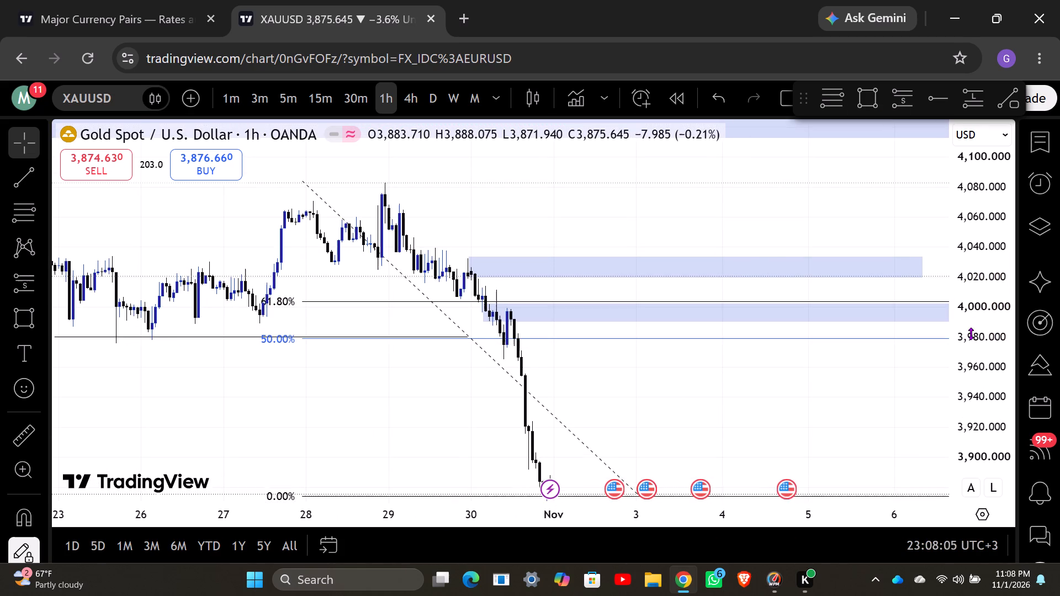
{"action": "scroll", "coordinate": [971, 333], "scroll_direction": "up", "scroll_amount": 1}
{"action": "scroll", "coordinate": [796, 391], "scroll_direction": "down", "scroll_amount": 1}
{"action": "left_click_drag", "start_coordinate": [744, 397], "coordinate": [740, 397]}
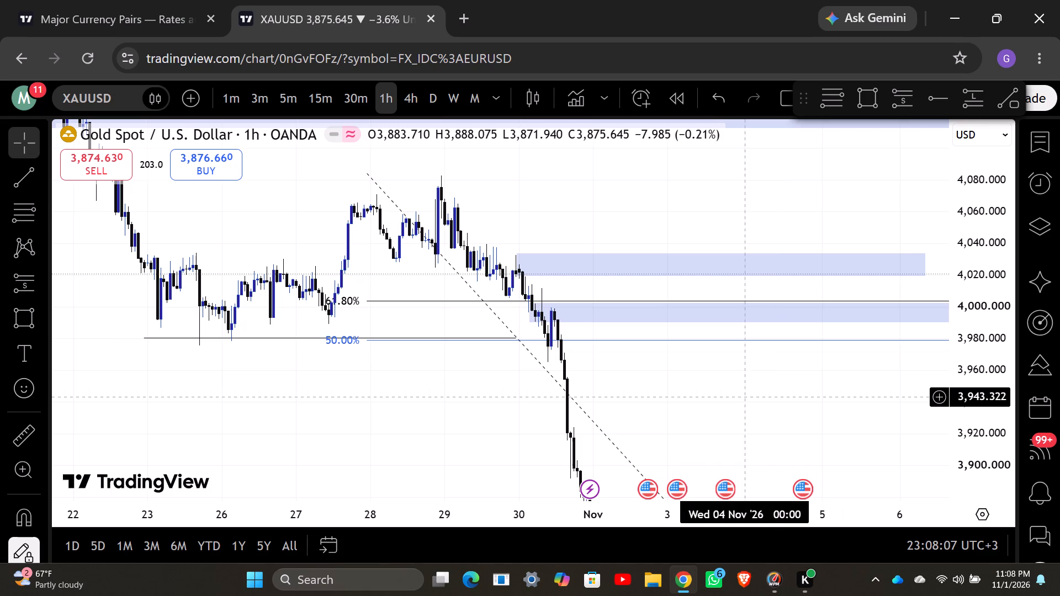
{"action": "left_click_drag", "start_coordinate": [740, 397], "coordinate": [621, 328]}
{"action": "left_click", "coordinate": [10, 184]}
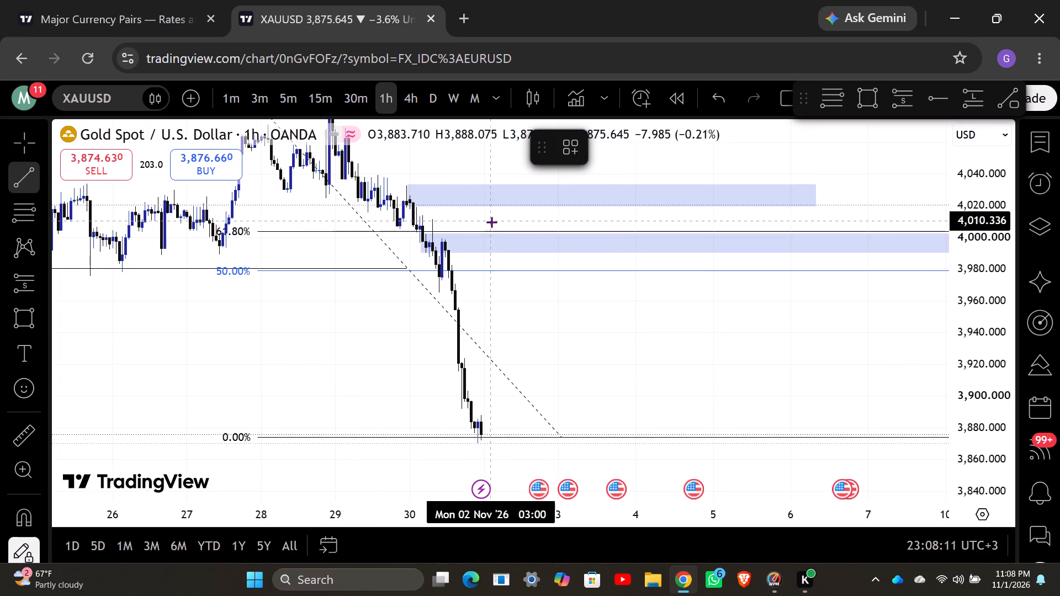
{"action": "left_click_drag", "start_coordinate": [533, 219], "coordinate": [546, 198]}
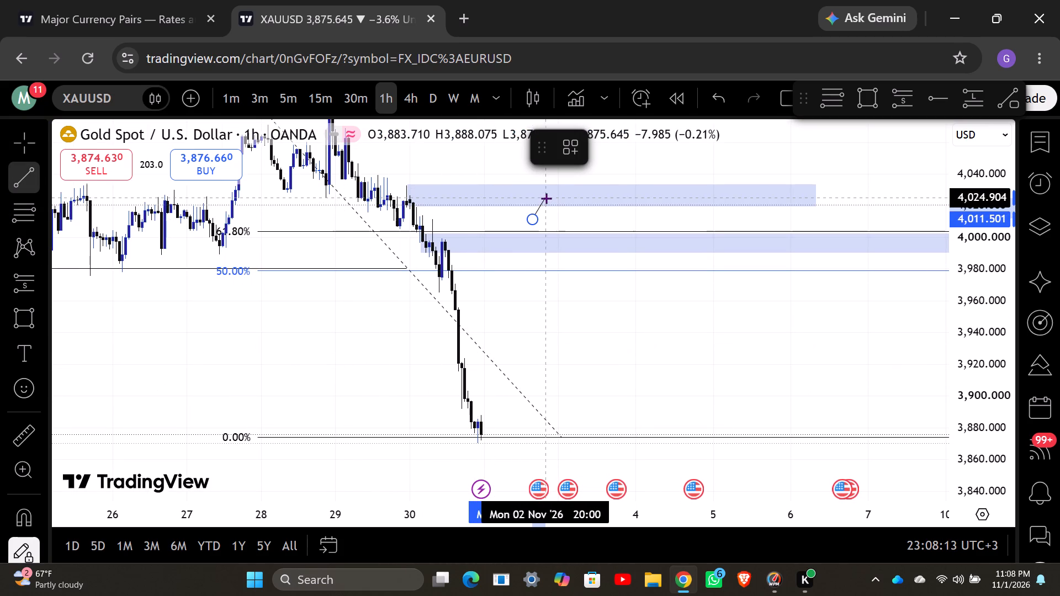
{"action": "left_click_drag", "start_coordinate": [546, 198], "coordinate": [547, 198]}
{"action": "left_click", "coordinate": [547, 198]}
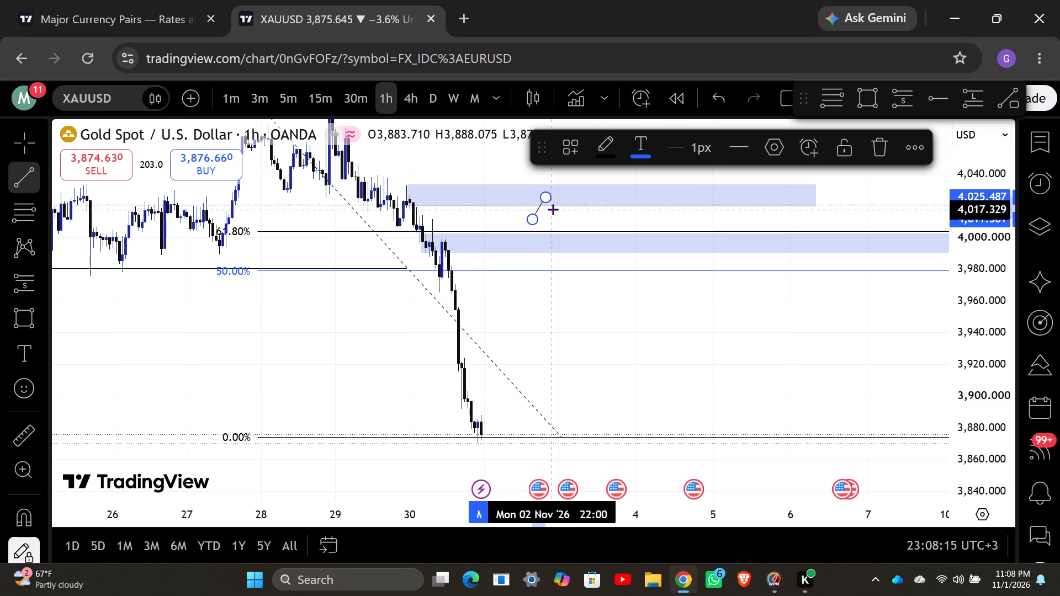
{"action": "left_click_drag", "start_coordinate": [547, 199], "coordinate": [559, 212]}
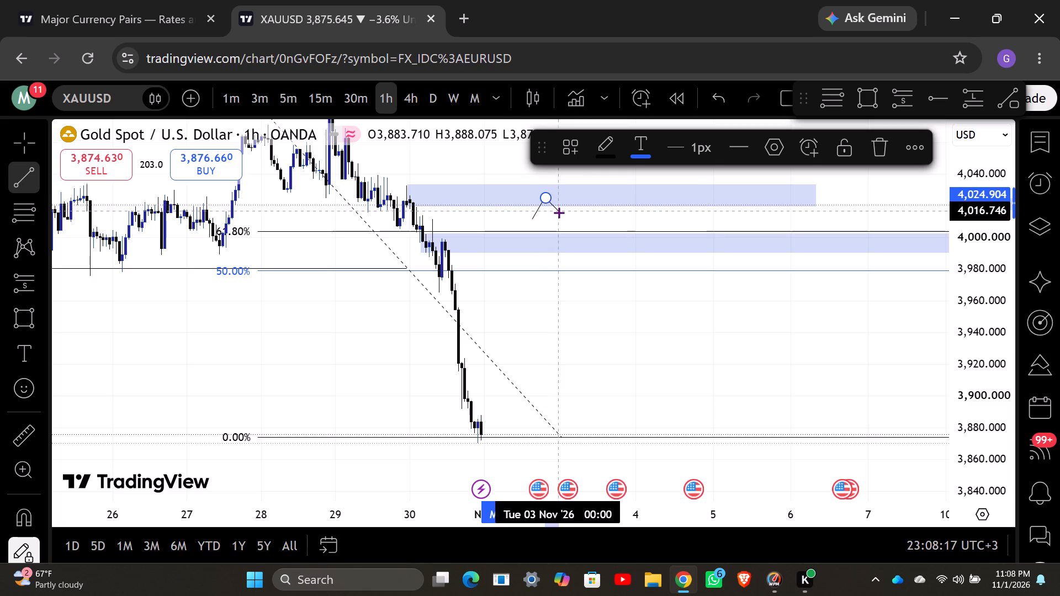
{"action": "left_click_drag", "start_coordinate": [559, 212], "coordinate": [565, 225]}
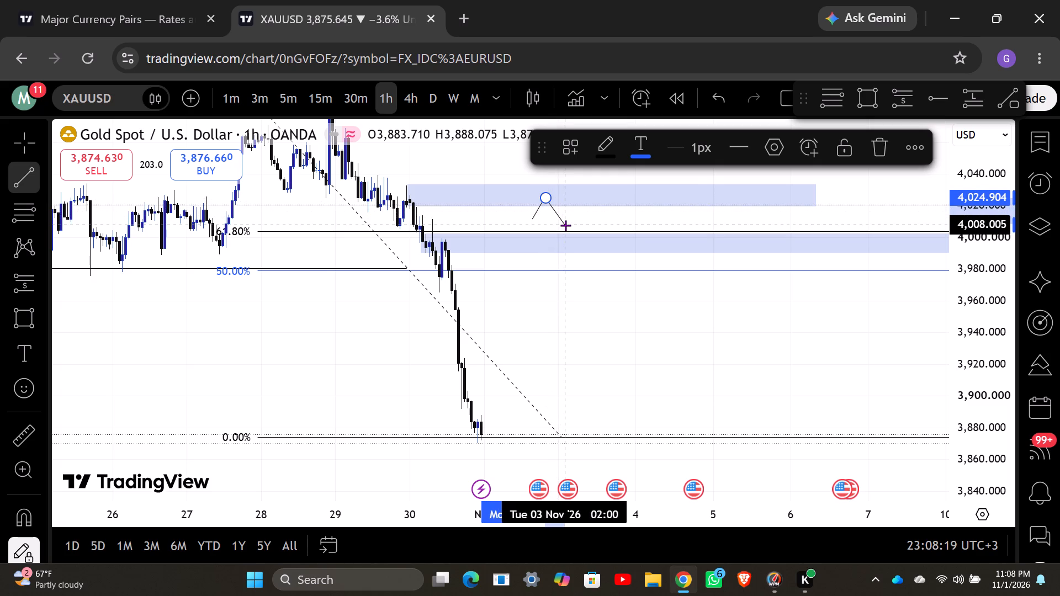
{"action": "left_click", "coordinate": [565, 225]}
Draw a projected rejection at the lower supply zone, rising from about 3,977.1 to 3,994.0 and dropping to about 3,860.6 on 4 Nov 11:00.
{"action": "left_click_drag", "start_coordinate": [565, 274], "coordinate": [575, 255]}
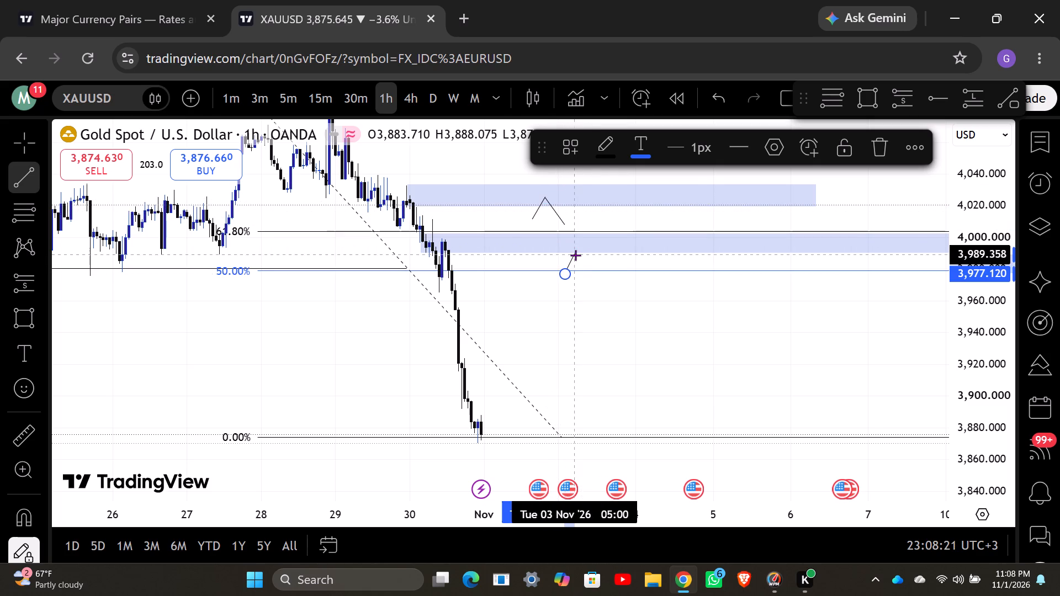
{"action": "left_click_drag", "start_coordinate": [575, 255], "coordinate": [580, 247]}
{"action": "left_click", "coordinate": [581, 247]}
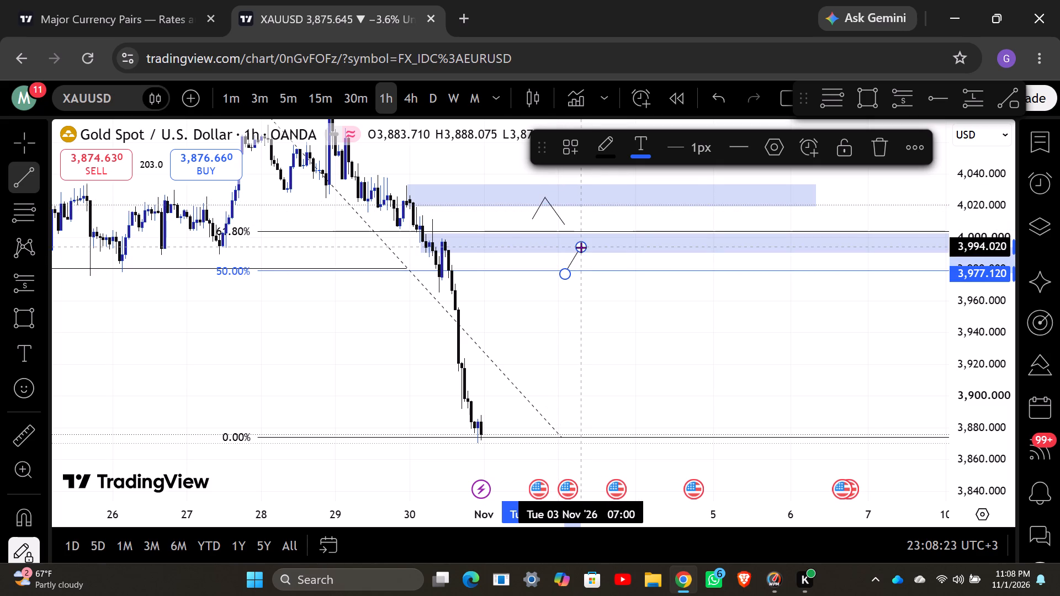
{"action": "left_click_drag", "start_coordinate": [581, 247], "coordinate": [648, 366]}
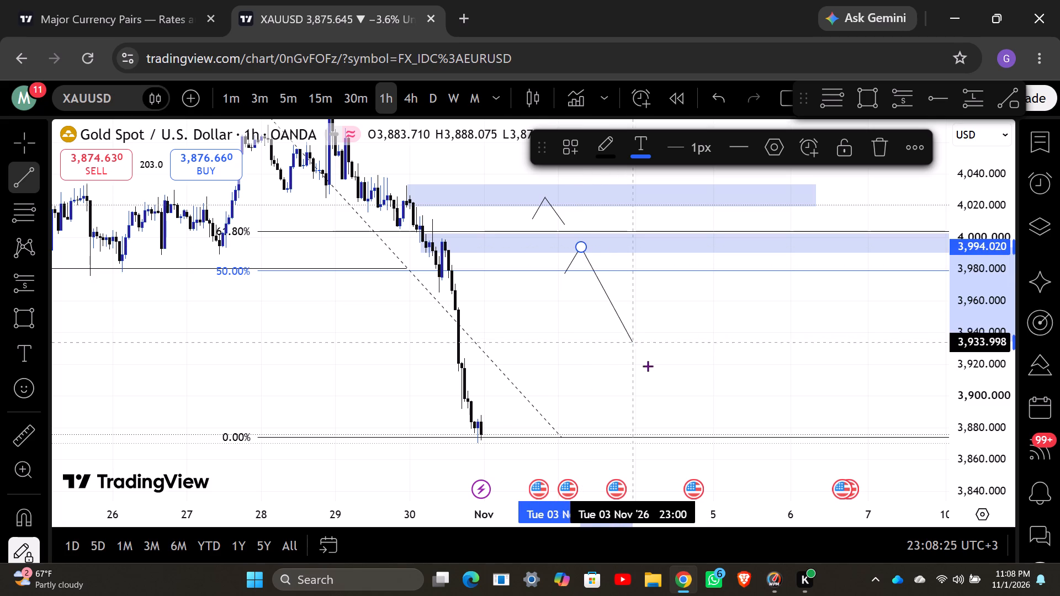
{"action": "left_click_drag", "start_coordinate": [648, 366], "coordinate": [667, 435]}
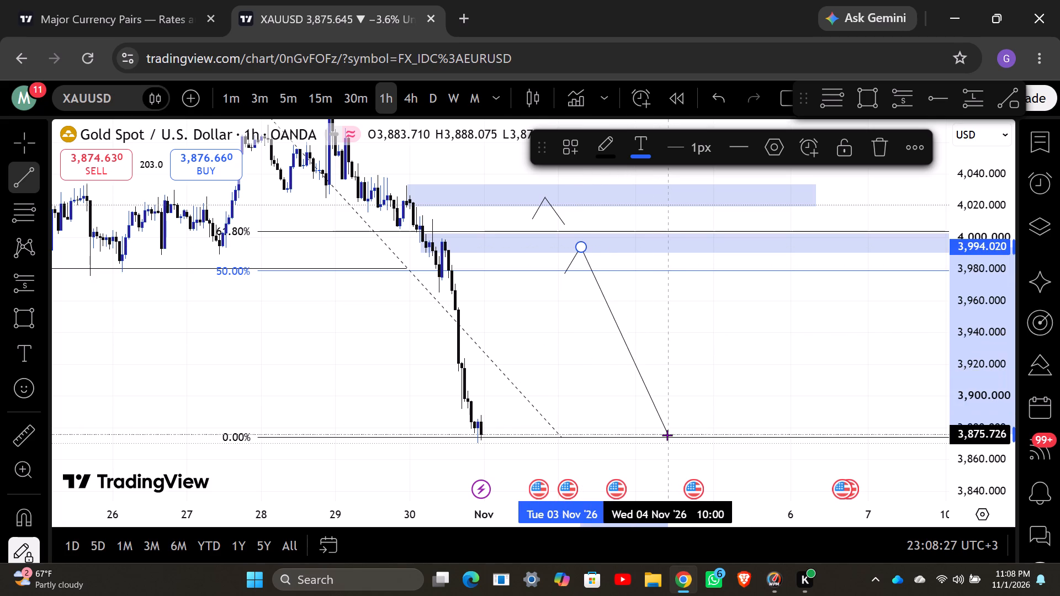
{"action": "left_click_drag", "start_coordinate": [667, 435], "coordinate": [666, 437]}
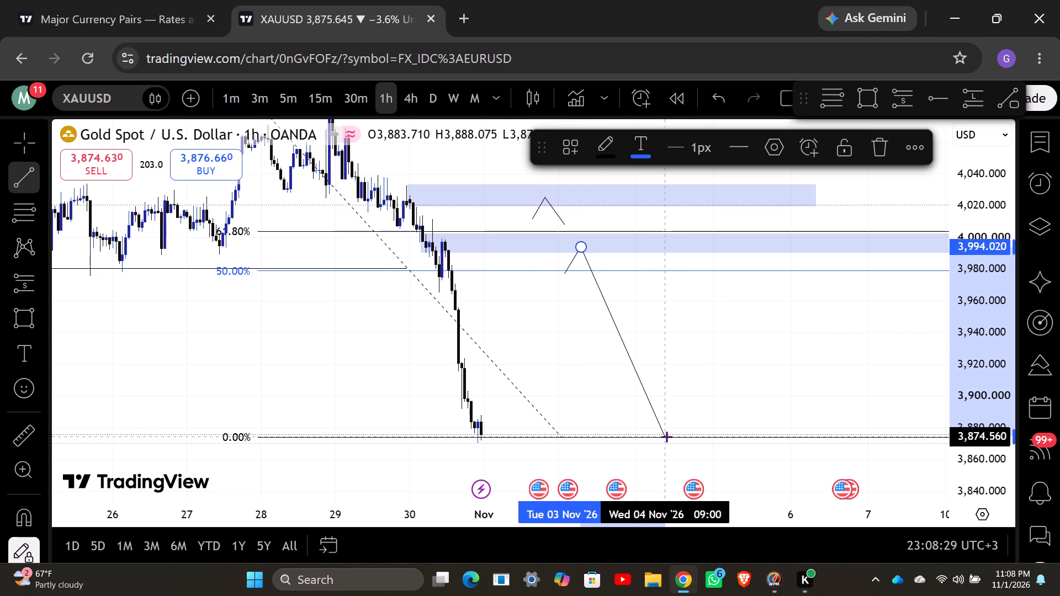
{"action": "left_click_drag", "start_coordinate": [666, 437], "coordinate": [669, 450]}
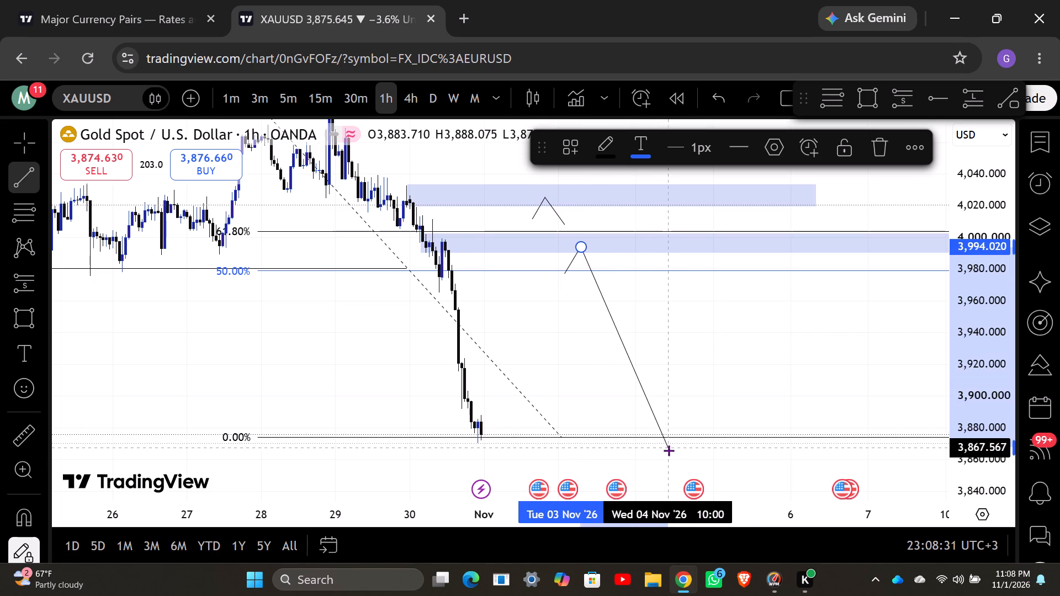
{"action": "left_click_drag", "start_coordinate": [669, 450], "coordinate": [671, 459]}
{"action": "left_click", "coordinate": [671, 459]}
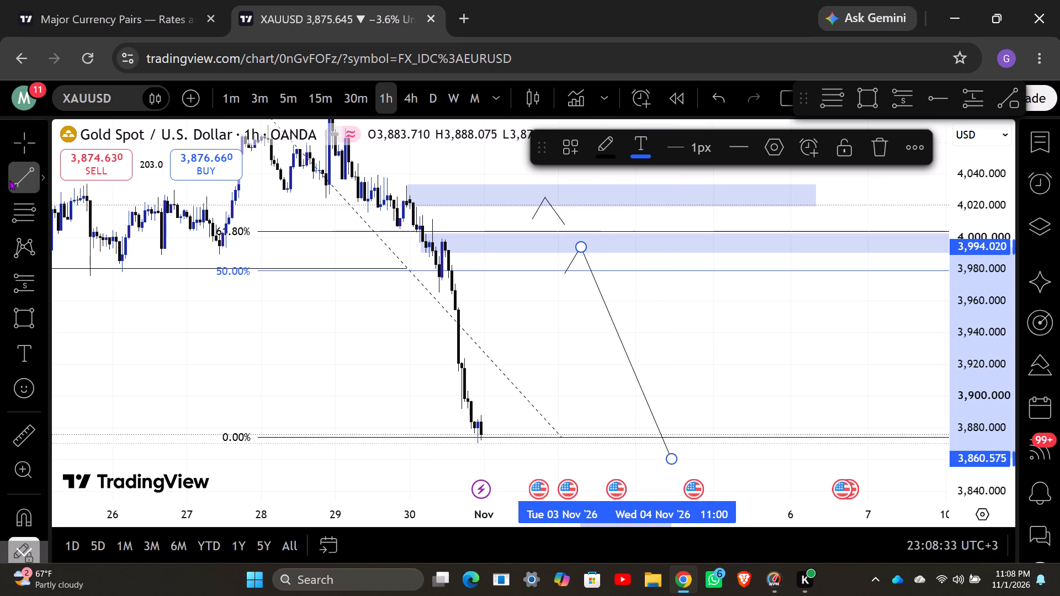
{"action": "left_click", "coordinate": [15, 146]}
{"action": "left_click", "coordinate": [296, 339]}
{"action": "left_click_drag", "start_coordinate": [304, 350], "coordinate": [303, 350]}
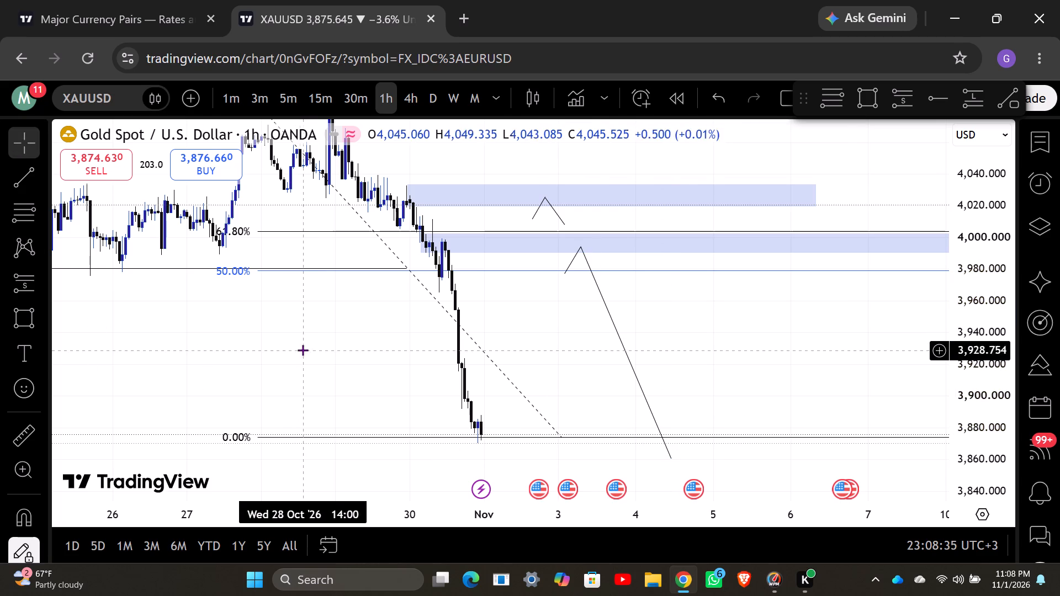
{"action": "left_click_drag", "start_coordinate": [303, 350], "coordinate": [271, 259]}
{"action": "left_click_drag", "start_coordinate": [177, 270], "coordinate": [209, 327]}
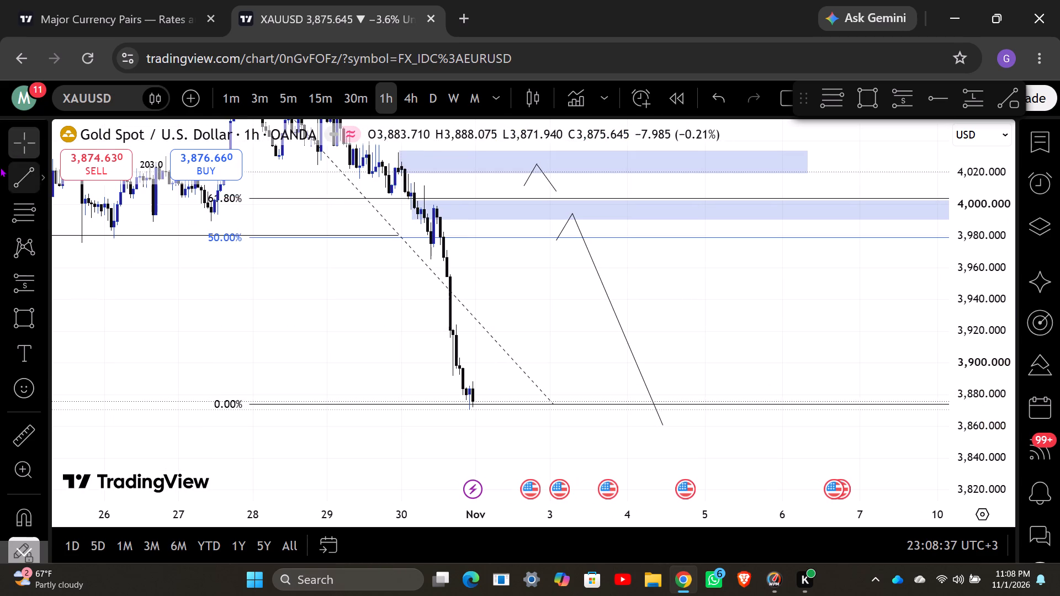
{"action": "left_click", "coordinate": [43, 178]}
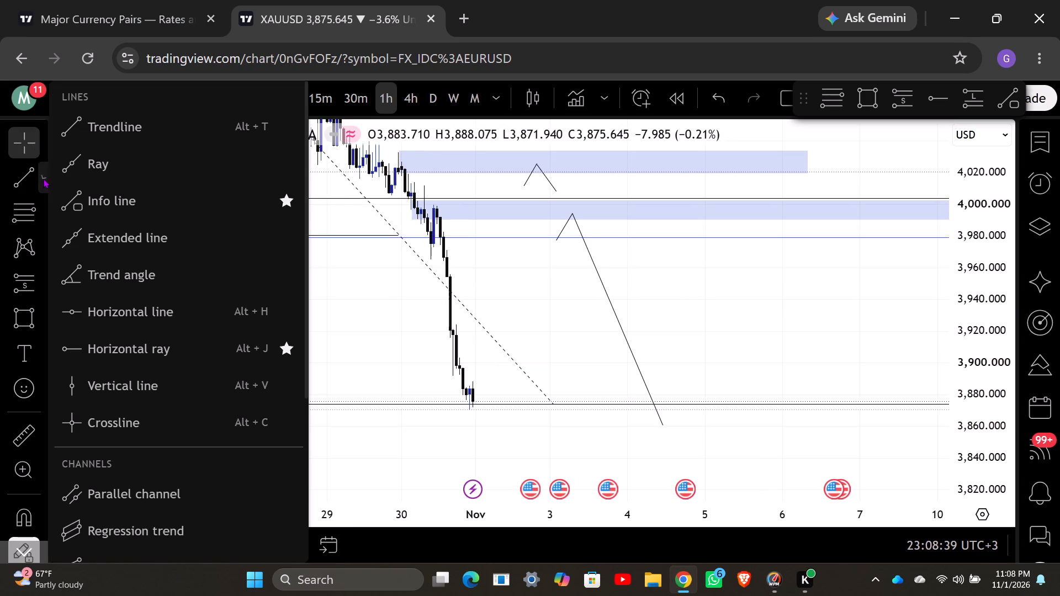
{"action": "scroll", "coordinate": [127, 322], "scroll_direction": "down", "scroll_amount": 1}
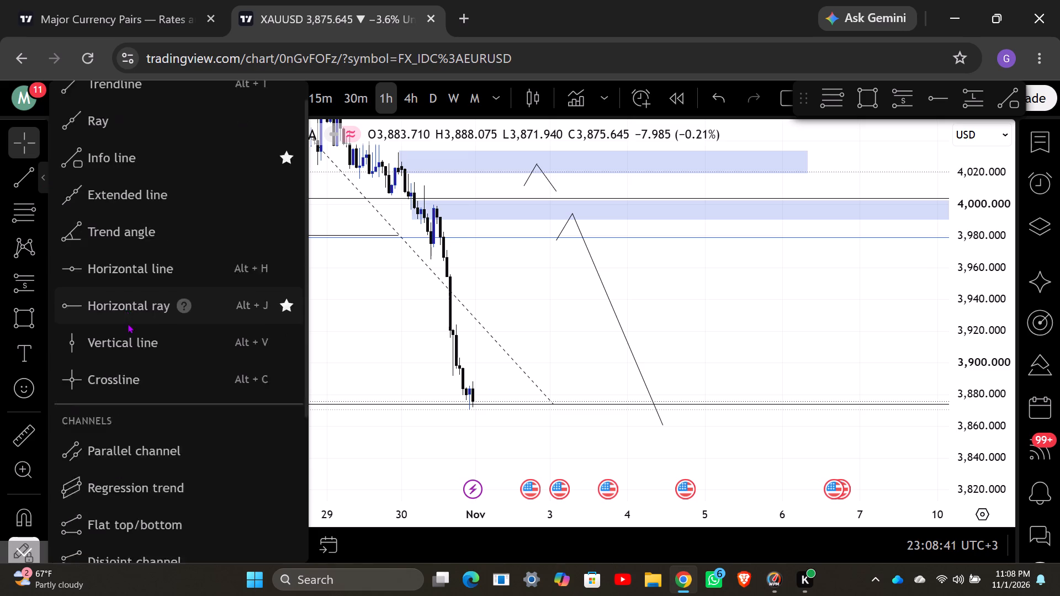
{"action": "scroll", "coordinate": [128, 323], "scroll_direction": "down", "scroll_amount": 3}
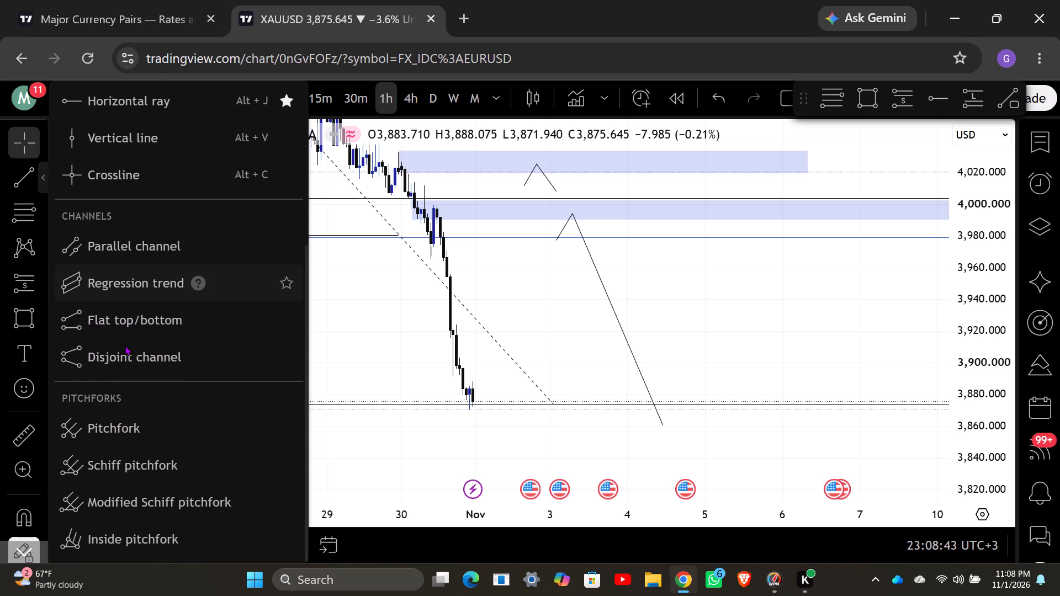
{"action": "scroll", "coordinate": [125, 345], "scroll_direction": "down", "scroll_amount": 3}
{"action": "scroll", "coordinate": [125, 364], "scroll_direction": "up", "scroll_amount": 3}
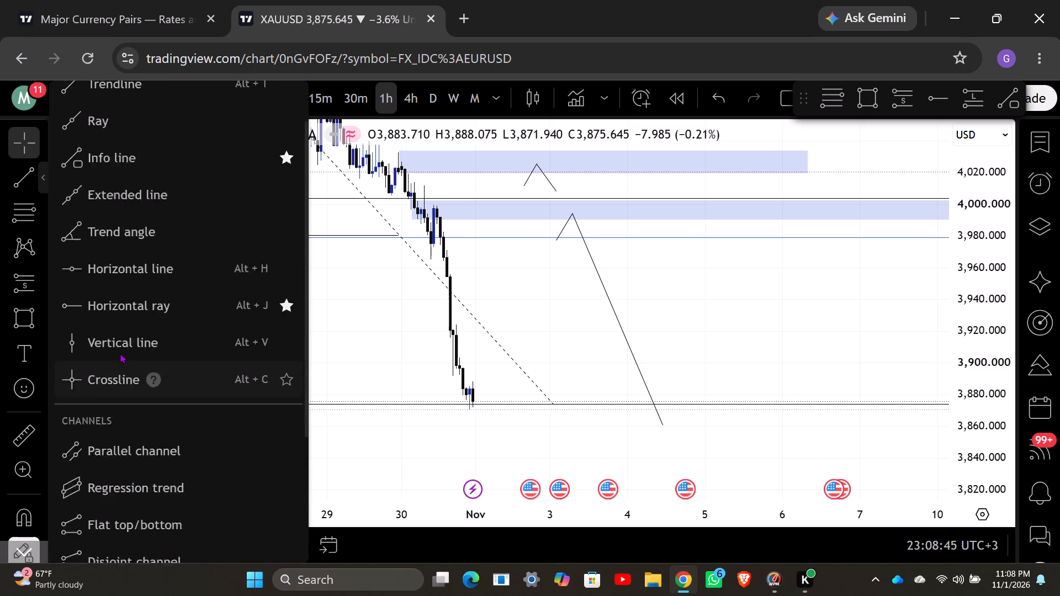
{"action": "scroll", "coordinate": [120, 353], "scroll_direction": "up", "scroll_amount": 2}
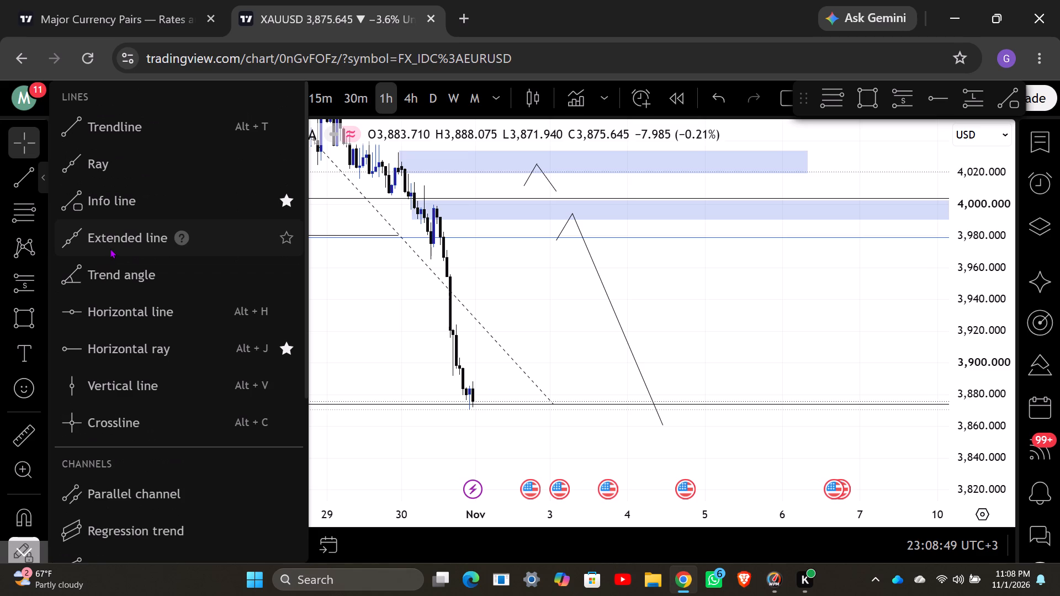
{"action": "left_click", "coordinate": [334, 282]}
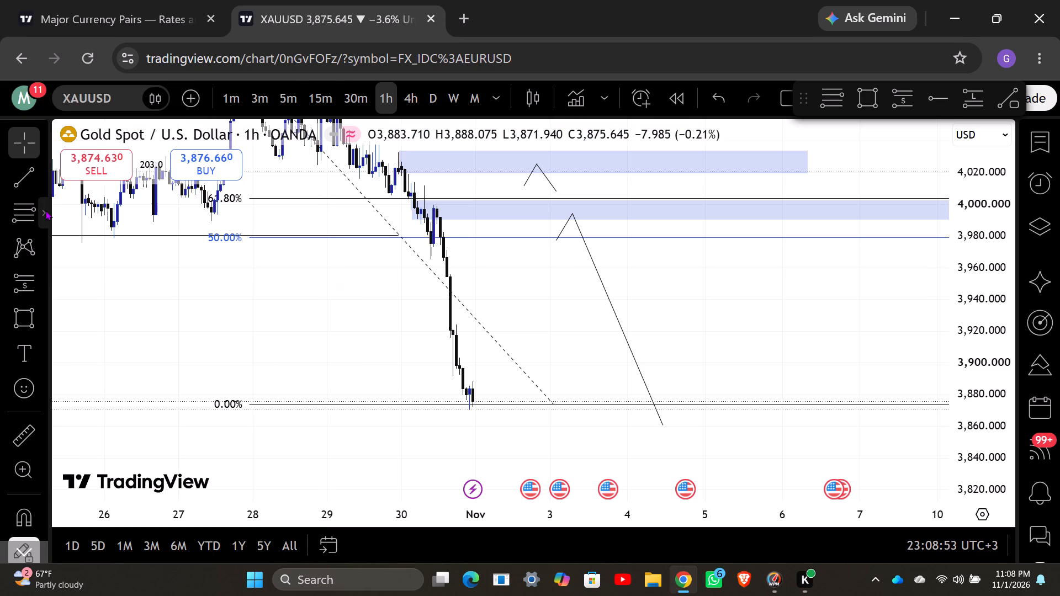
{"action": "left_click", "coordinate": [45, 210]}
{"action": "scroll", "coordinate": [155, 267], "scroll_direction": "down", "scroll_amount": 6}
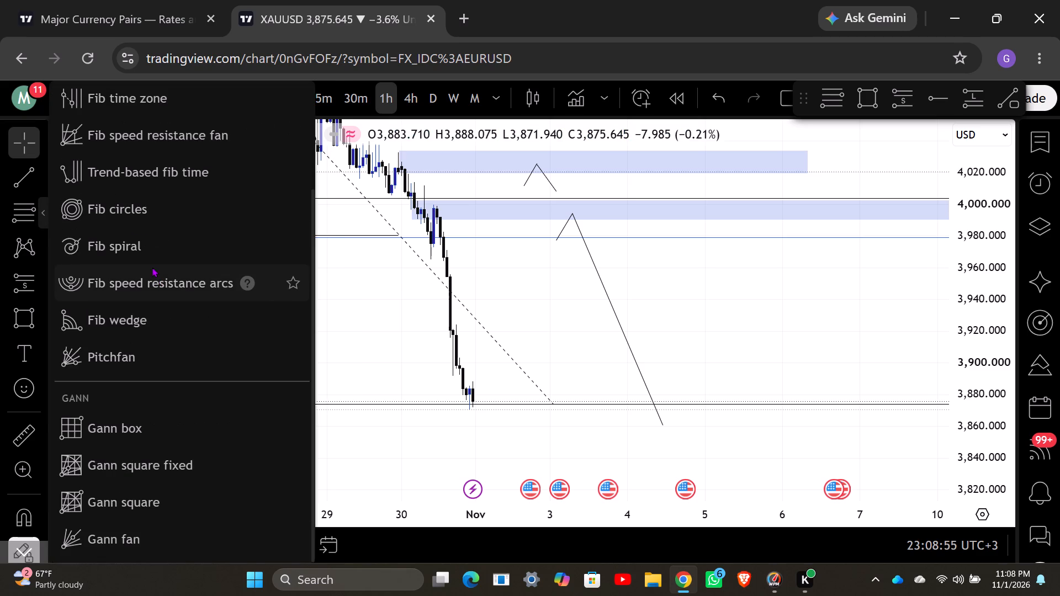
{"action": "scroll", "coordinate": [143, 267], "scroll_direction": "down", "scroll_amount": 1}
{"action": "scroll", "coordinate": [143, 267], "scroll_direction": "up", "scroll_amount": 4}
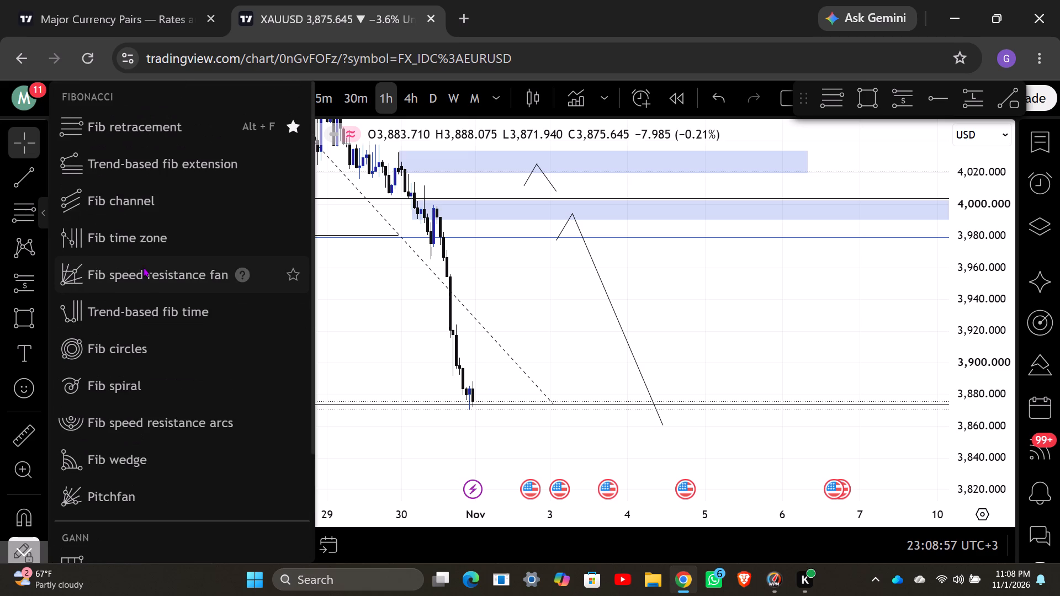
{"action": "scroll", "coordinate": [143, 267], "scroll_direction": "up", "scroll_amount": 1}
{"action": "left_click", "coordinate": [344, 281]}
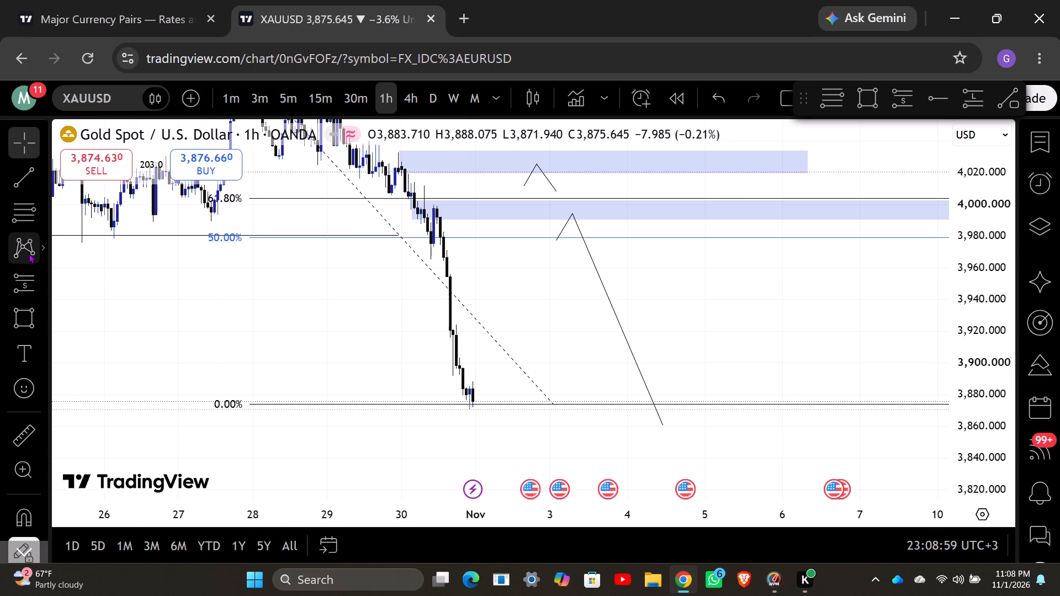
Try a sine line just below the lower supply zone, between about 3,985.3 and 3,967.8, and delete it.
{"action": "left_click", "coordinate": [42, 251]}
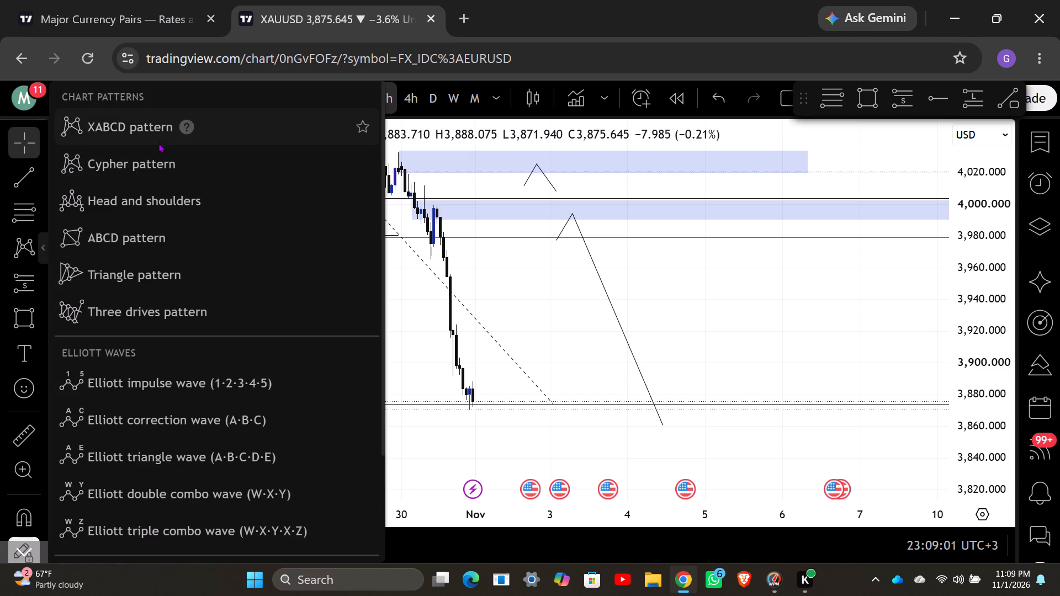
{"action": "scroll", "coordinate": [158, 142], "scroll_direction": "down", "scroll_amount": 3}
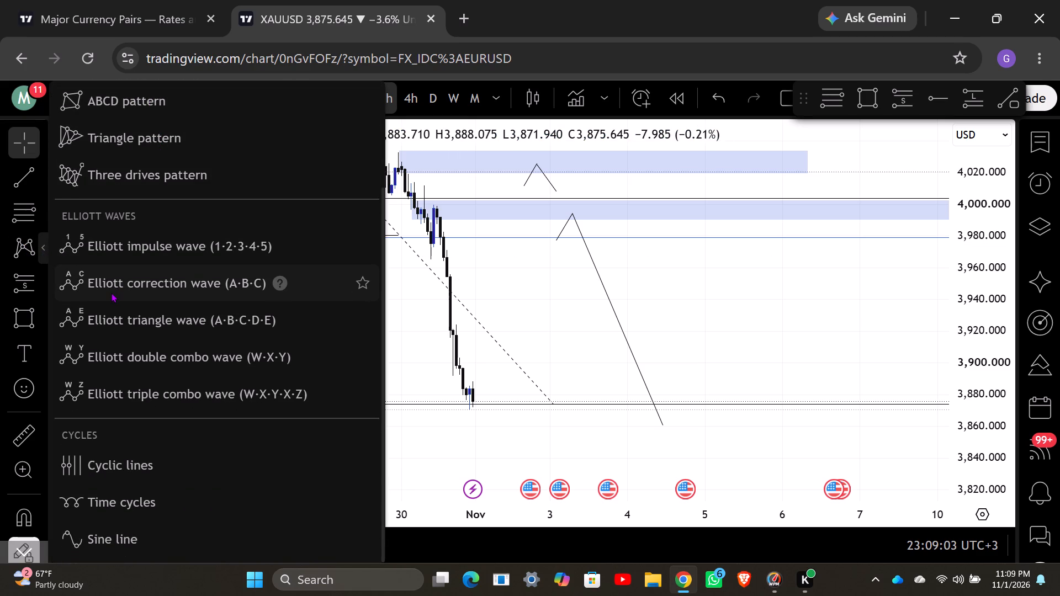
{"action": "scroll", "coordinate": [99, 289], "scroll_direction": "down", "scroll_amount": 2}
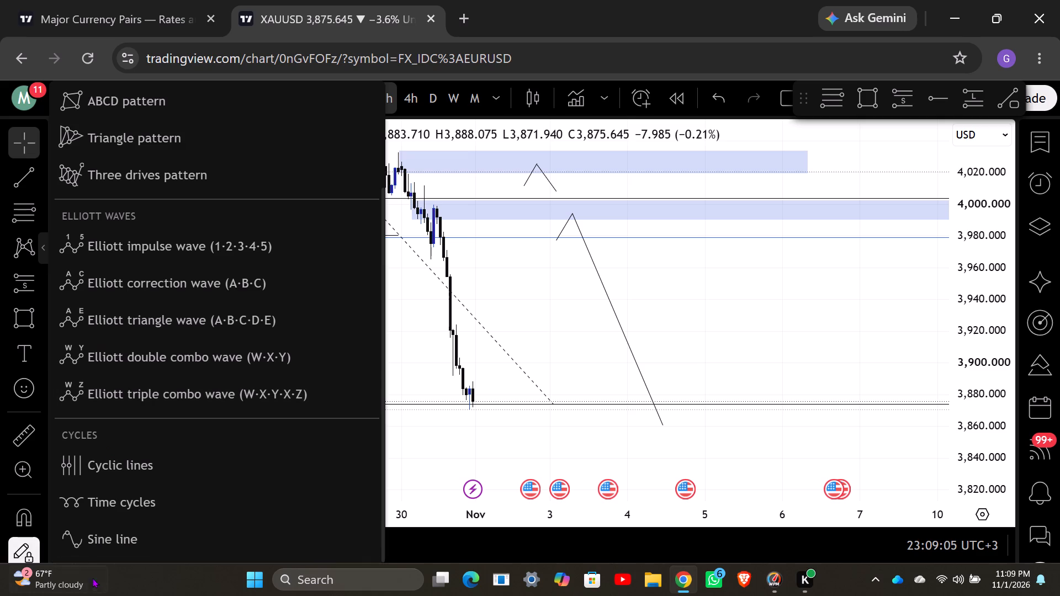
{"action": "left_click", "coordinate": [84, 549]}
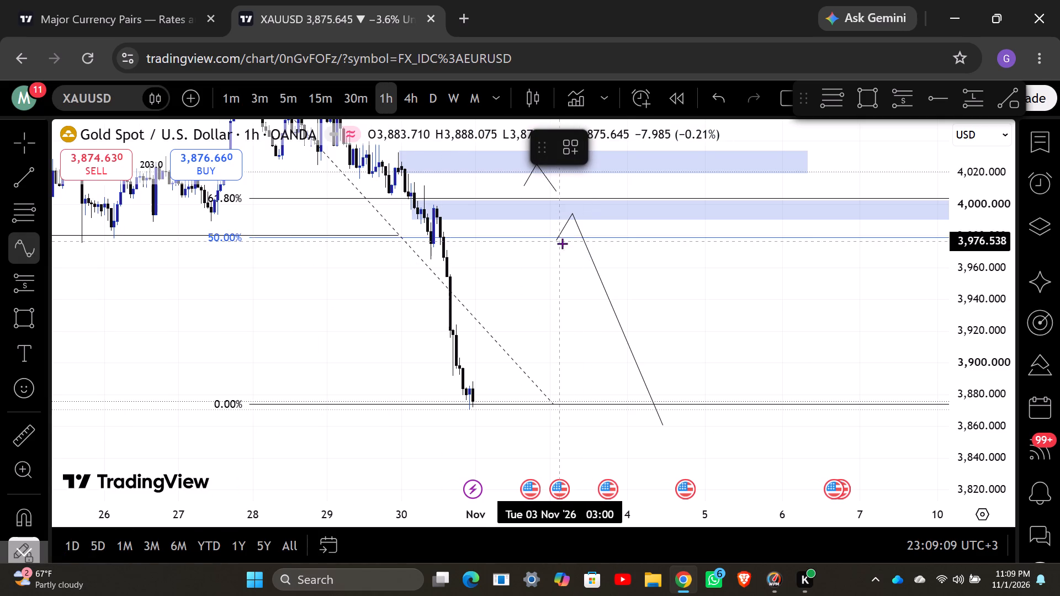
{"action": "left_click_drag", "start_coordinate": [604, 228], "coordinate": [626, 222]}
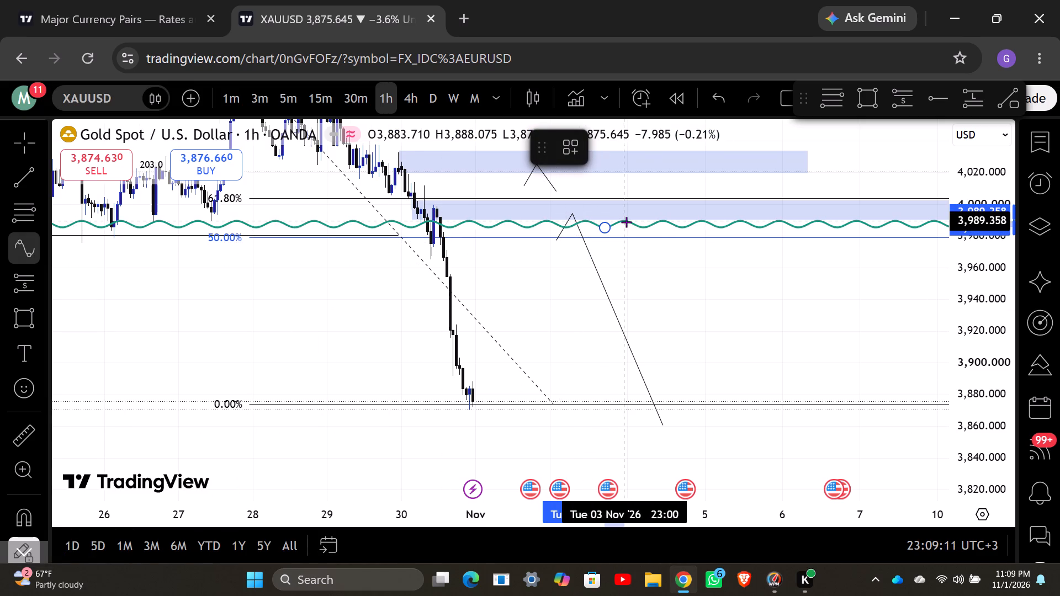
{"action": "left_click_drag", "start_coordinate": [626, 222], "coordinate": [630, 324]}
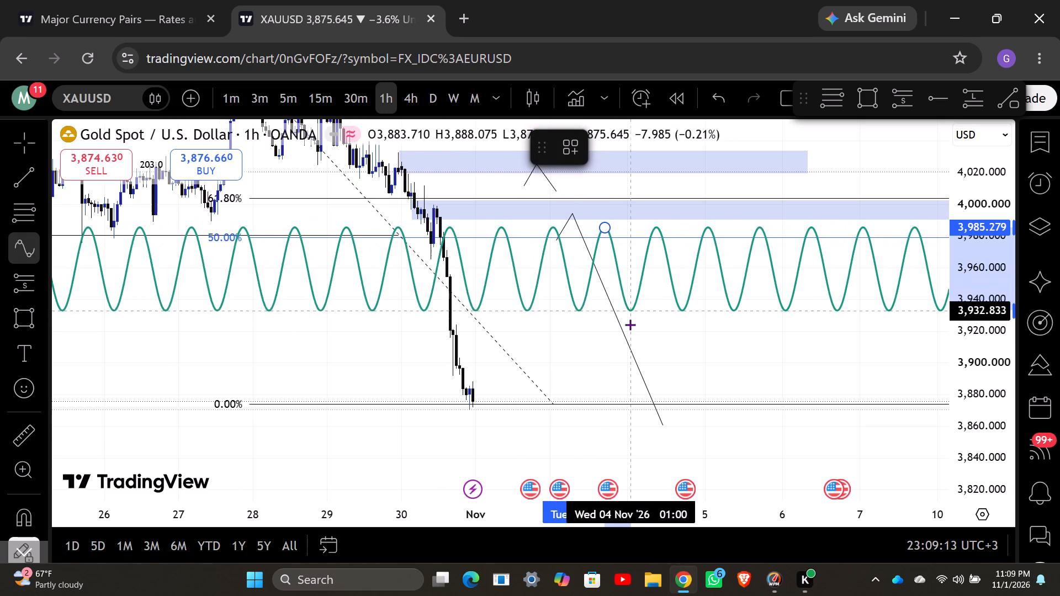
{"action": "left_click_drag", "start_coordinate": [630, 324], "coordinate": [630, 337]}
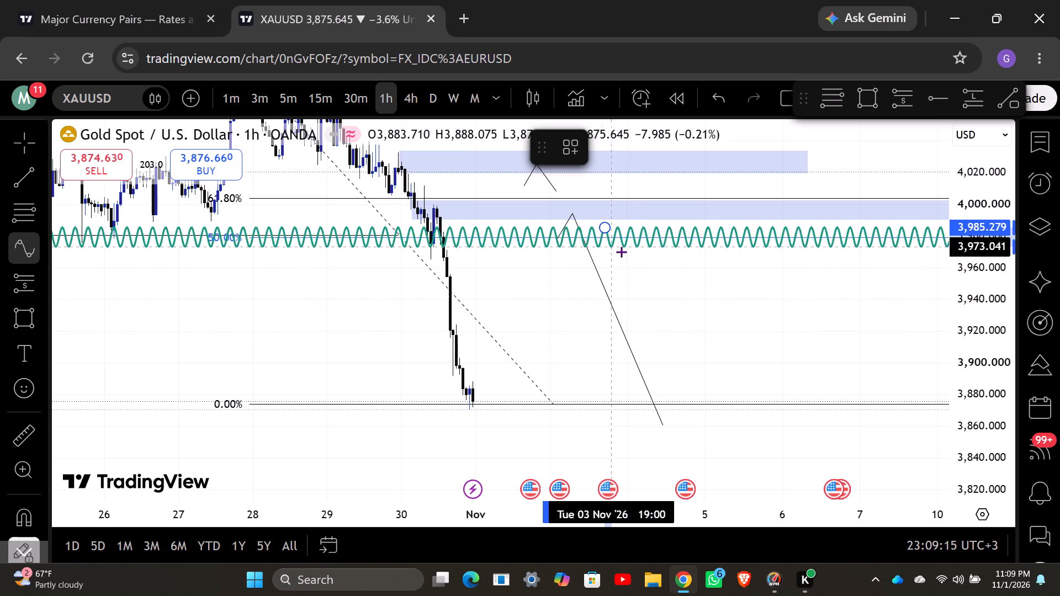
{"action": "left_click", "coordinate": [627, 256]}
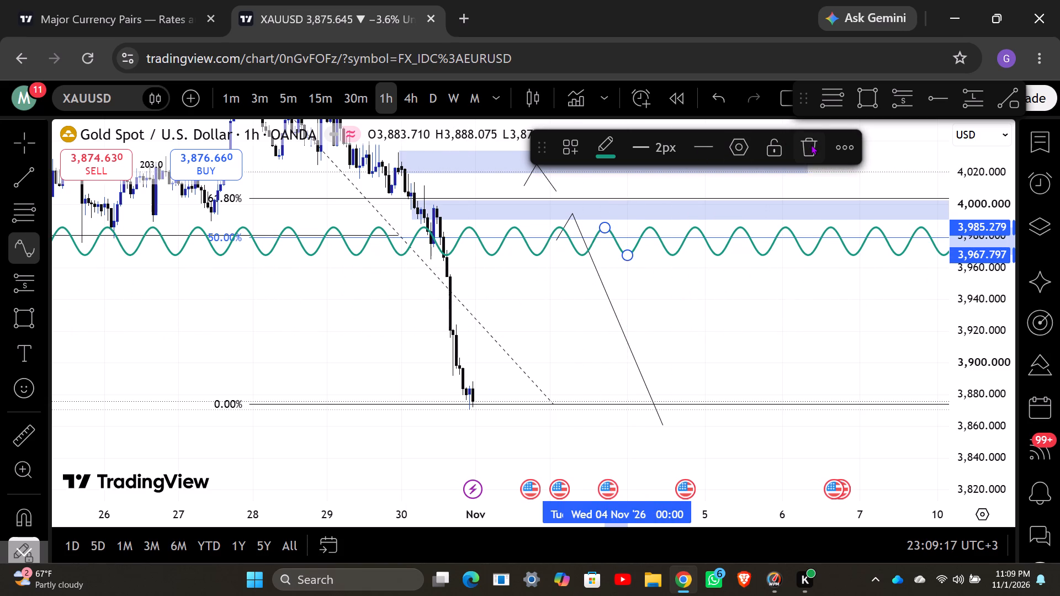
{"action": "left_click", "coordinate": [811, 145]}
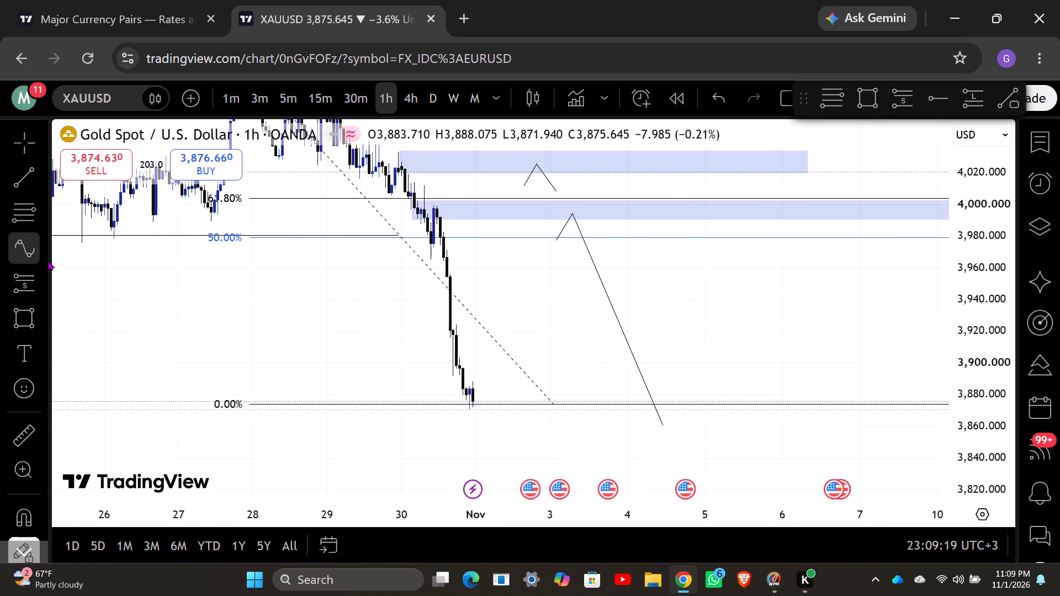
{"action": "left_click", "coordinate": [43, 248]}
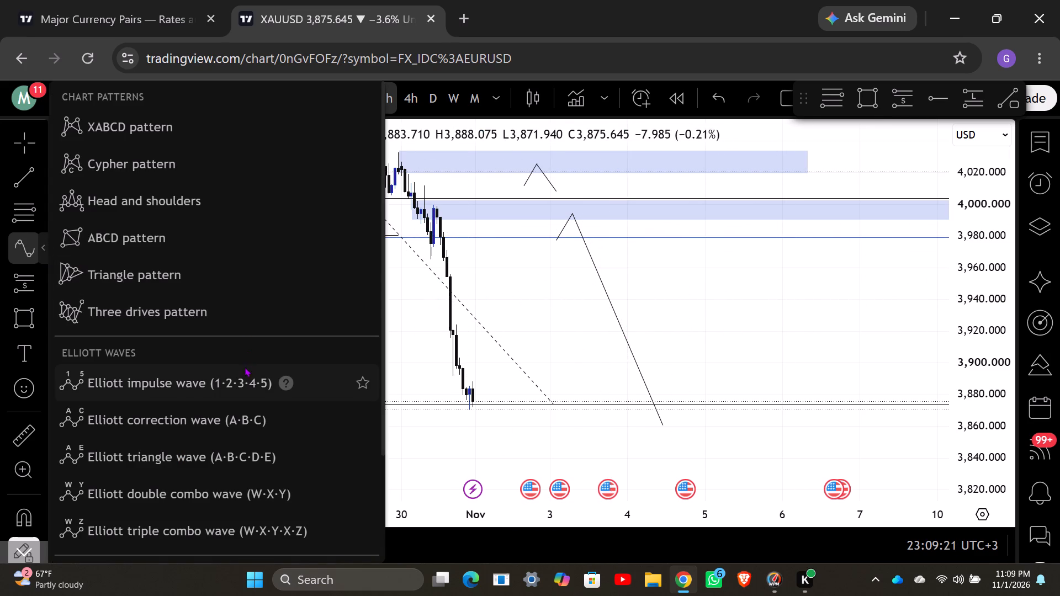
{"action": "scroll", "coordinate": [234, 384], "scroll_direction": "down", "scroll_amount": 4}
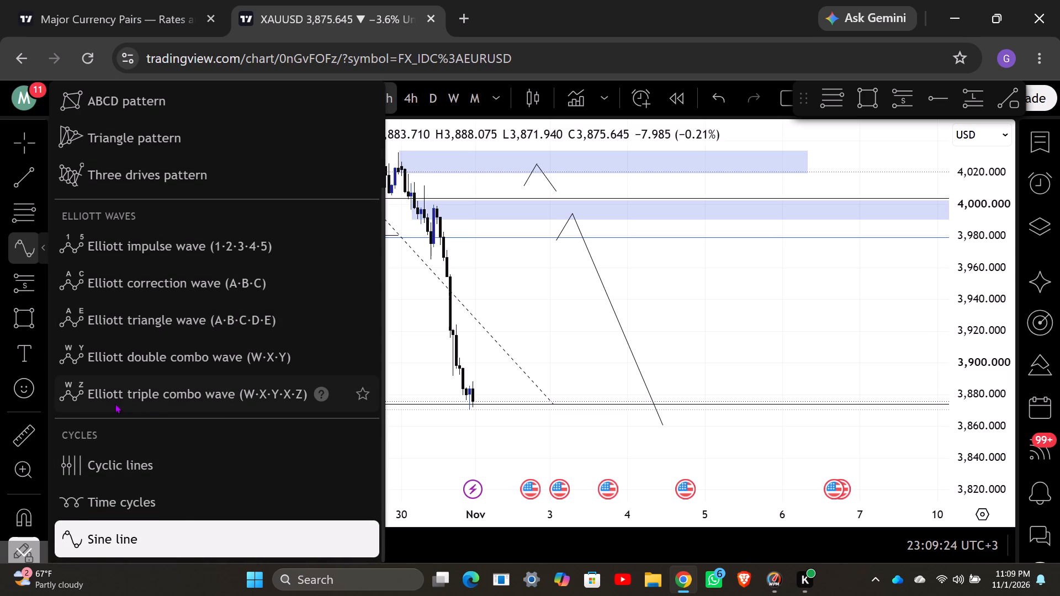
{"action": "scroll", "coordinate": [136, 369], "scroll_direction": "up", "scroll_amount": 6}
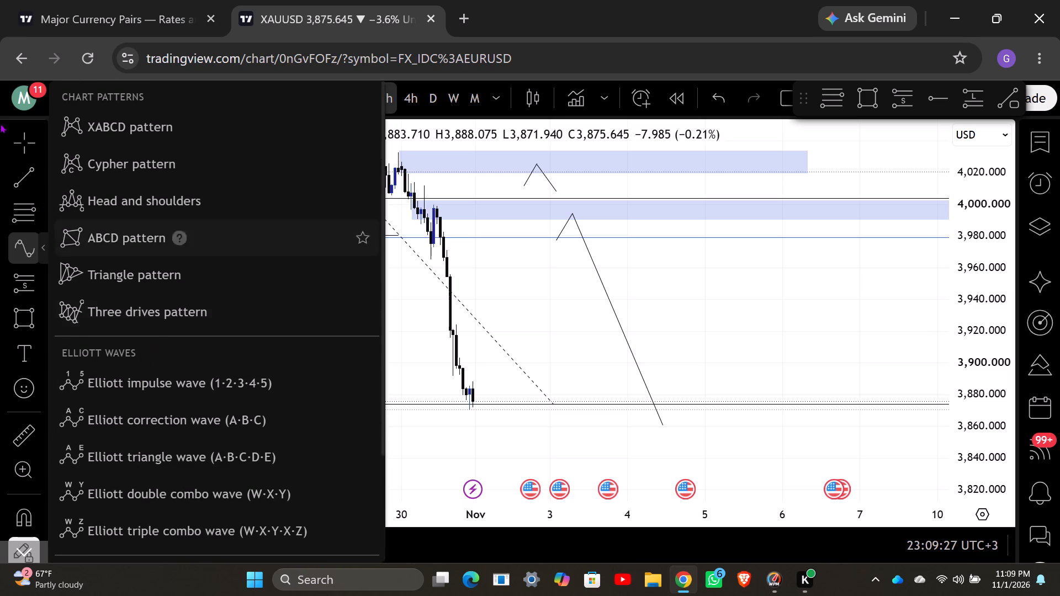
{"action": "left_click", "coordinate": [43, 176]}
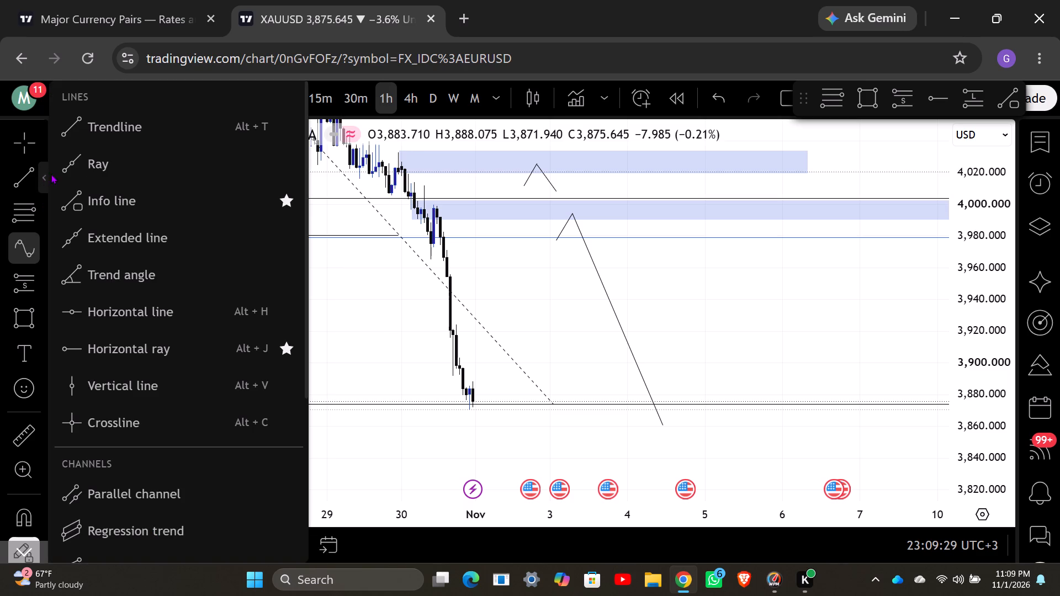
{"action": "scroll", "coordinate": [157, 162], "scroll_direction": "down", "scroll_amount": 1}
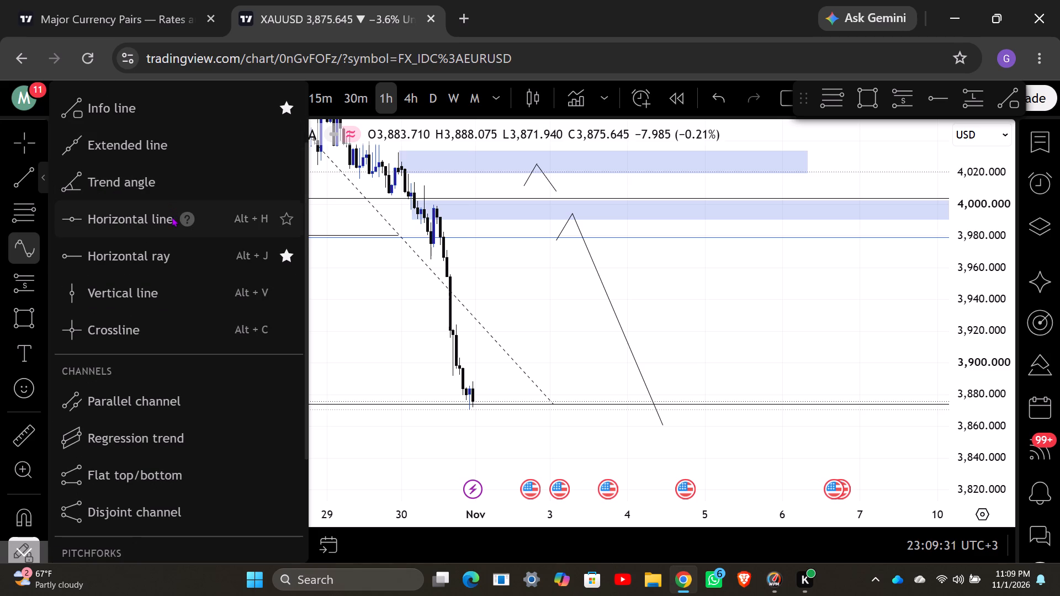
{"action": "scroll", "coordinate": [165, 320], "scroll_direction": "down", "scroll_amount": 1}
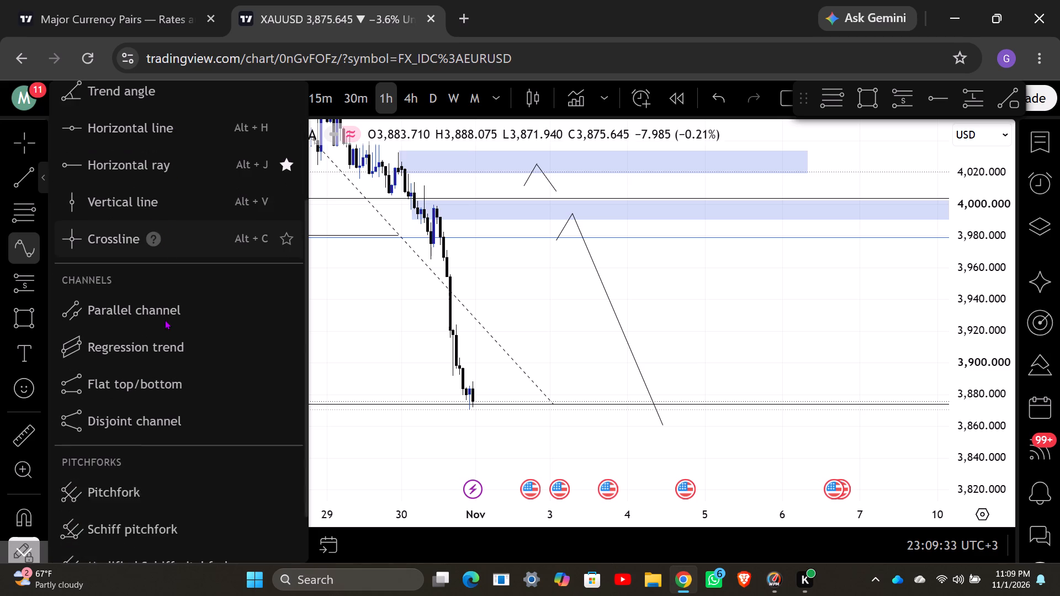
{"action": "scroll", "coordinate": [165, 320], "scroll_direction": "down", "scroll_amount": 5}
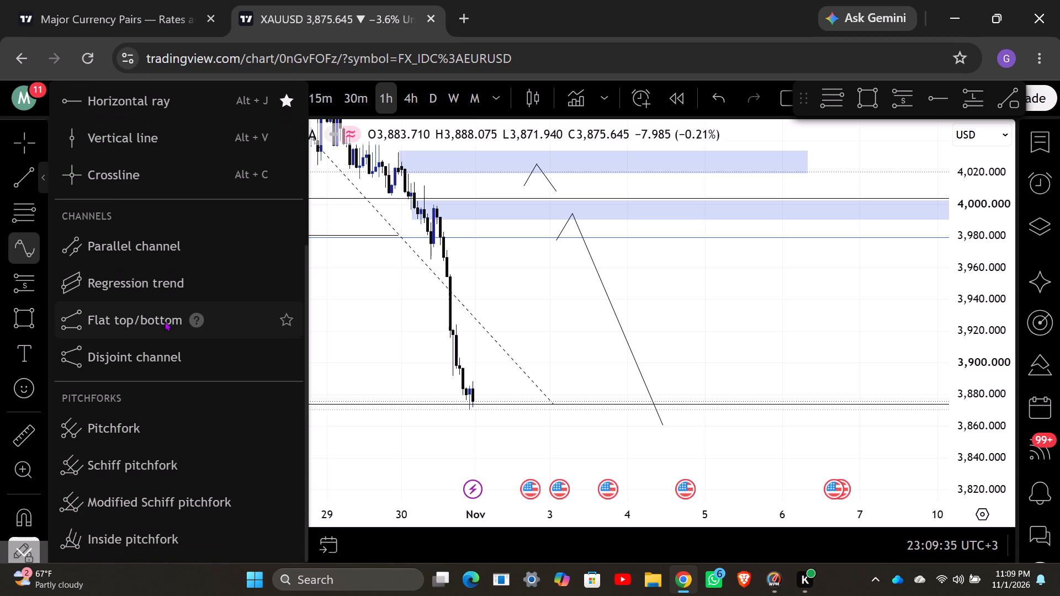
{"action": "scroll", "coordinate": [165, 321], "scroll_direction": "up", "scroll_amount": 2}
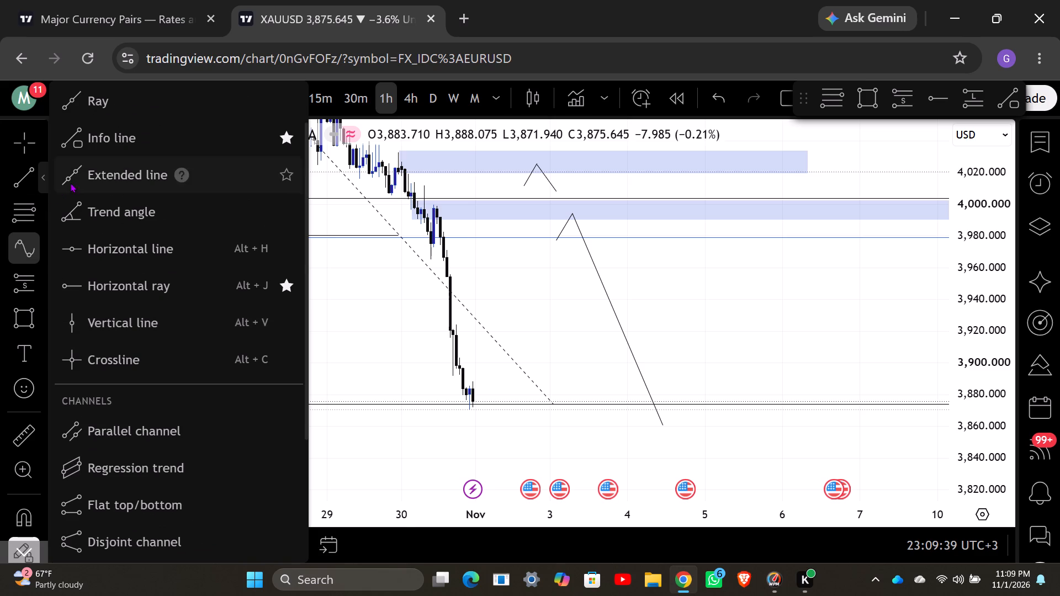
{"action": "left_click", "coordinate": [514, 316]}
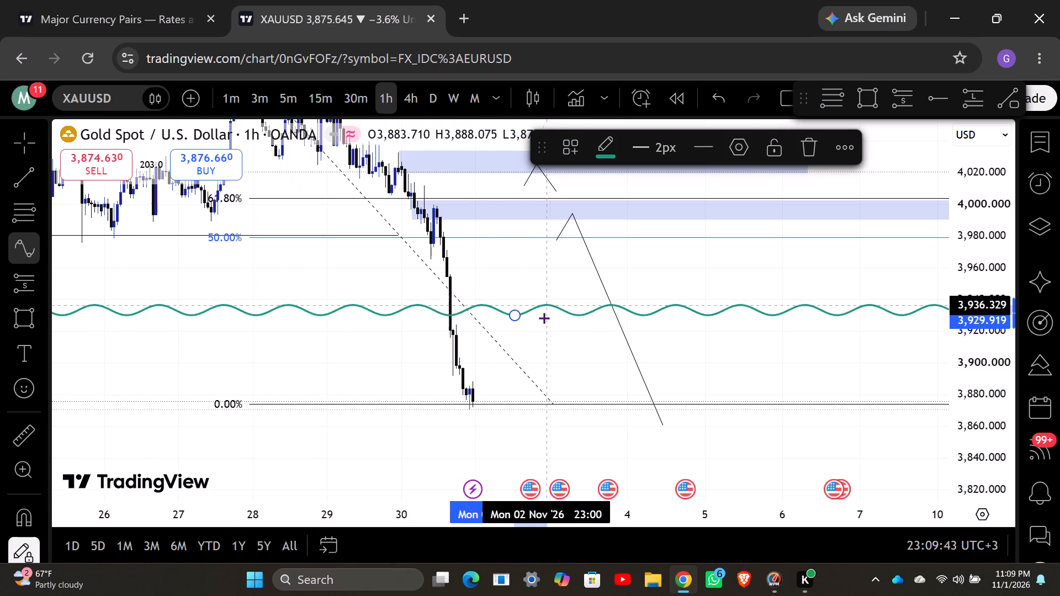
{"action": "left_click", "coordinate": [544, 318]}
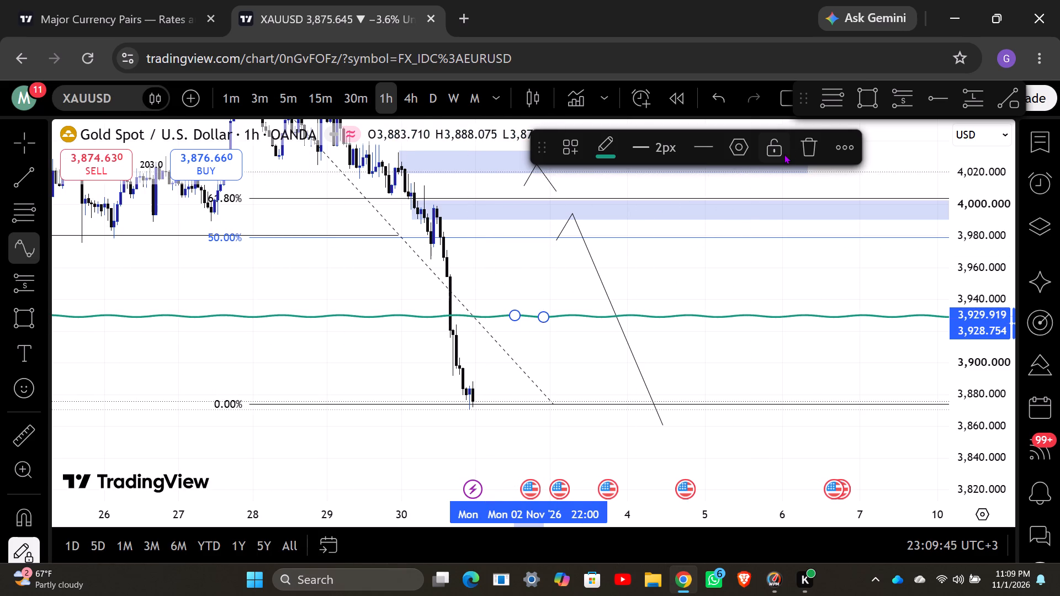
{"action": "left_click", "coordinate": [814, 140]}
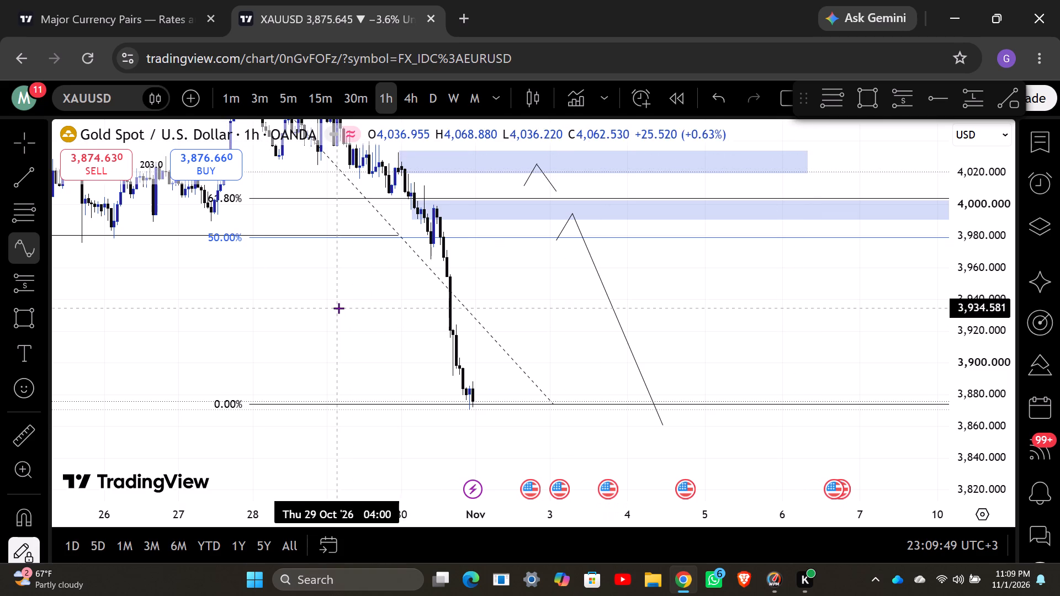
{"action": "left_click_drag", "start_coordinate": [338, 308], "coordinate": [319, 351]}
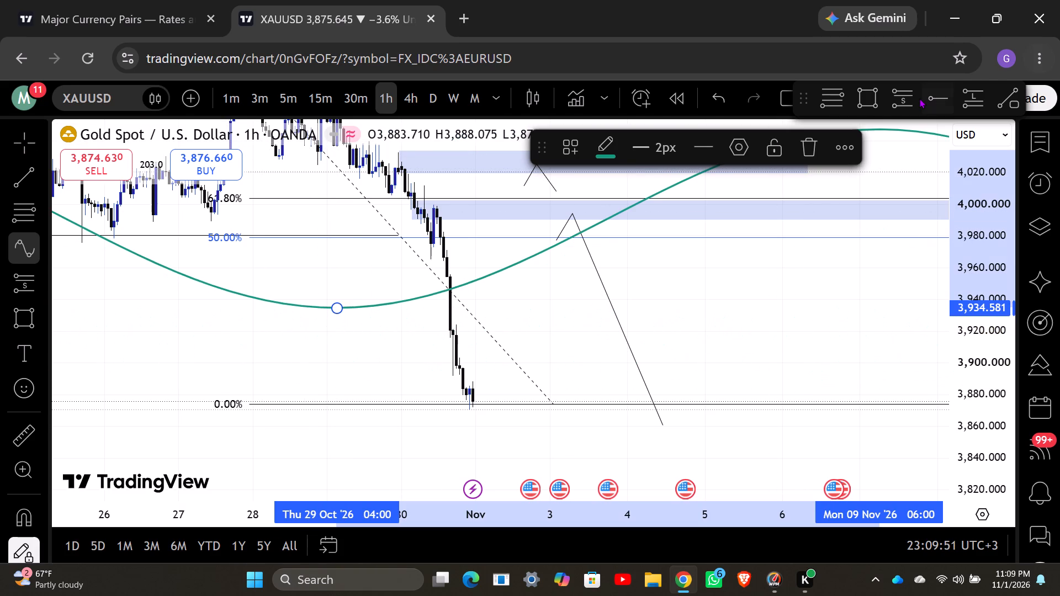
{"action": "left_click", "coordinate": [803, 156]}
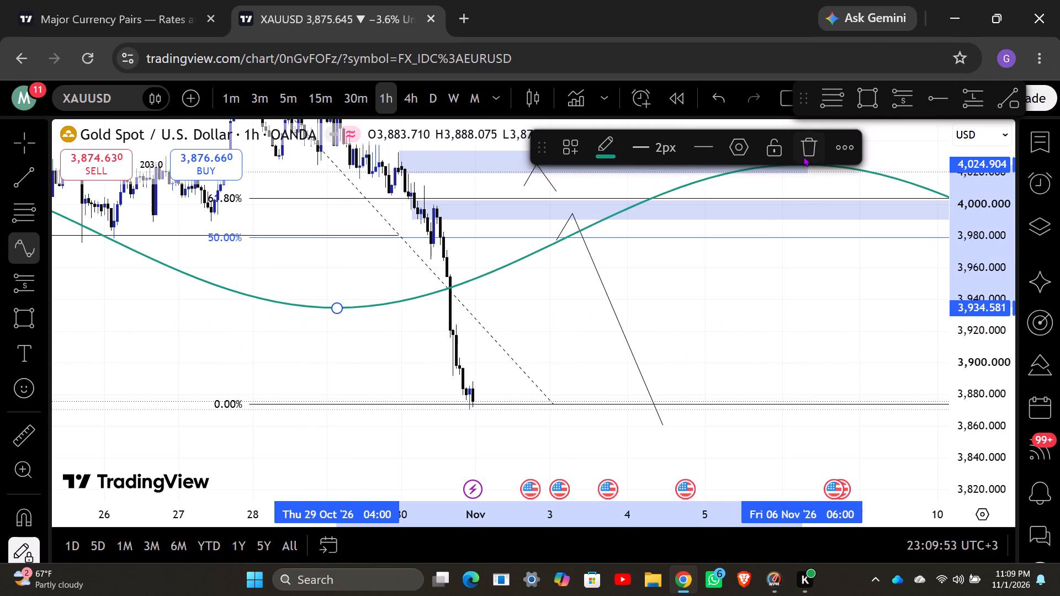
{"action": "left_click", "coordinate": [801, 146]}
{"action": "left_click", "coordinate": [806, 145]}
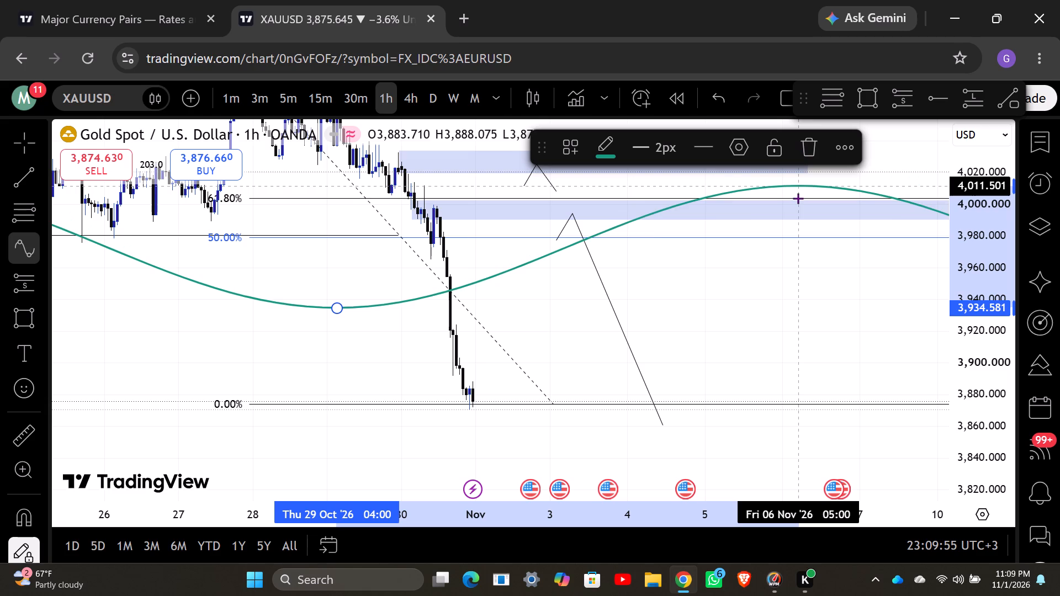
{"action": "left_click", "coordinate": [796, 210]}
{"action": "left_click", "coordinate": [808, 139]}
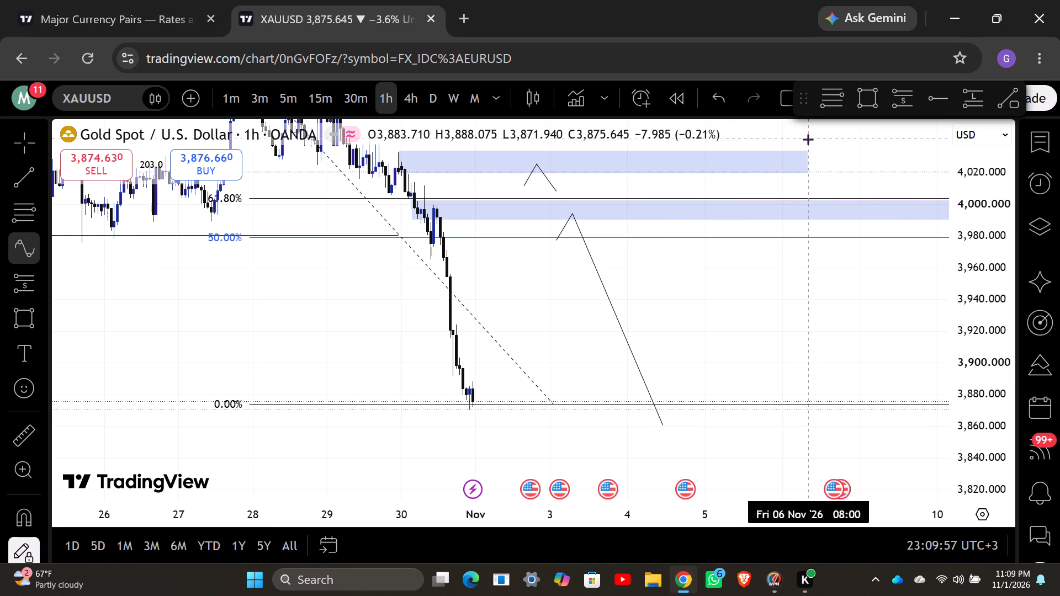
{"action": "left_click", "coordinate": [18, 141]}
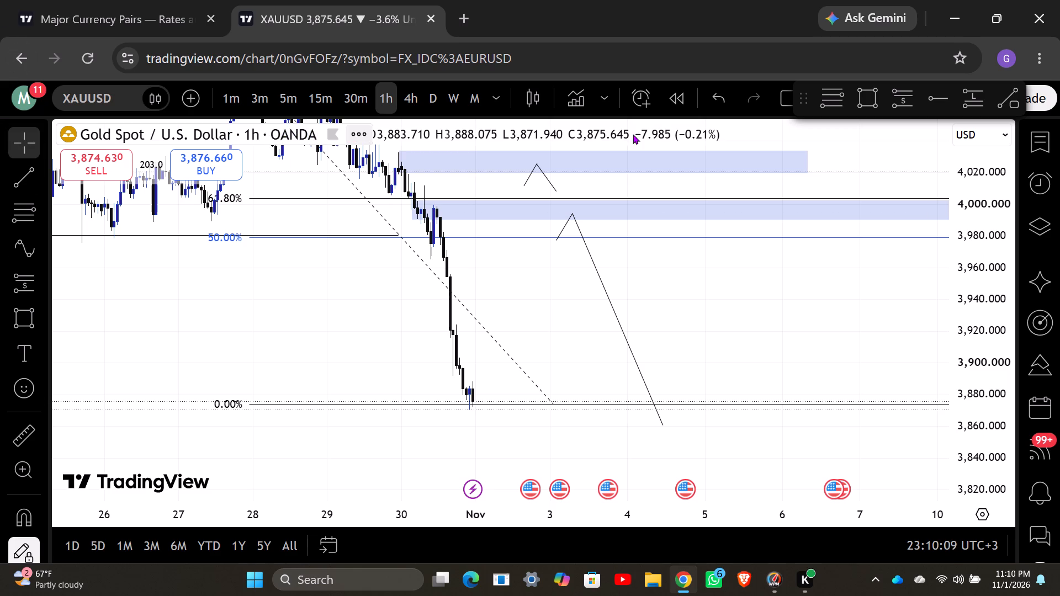
Place two short positions, one entering at about 3,992.3 in the lower supply zone and one at about 4,020.8 by the upper zone.
{"action": "left_click_drag", "start_coordinate": [666, 274], "coordinate": [642, 317]}
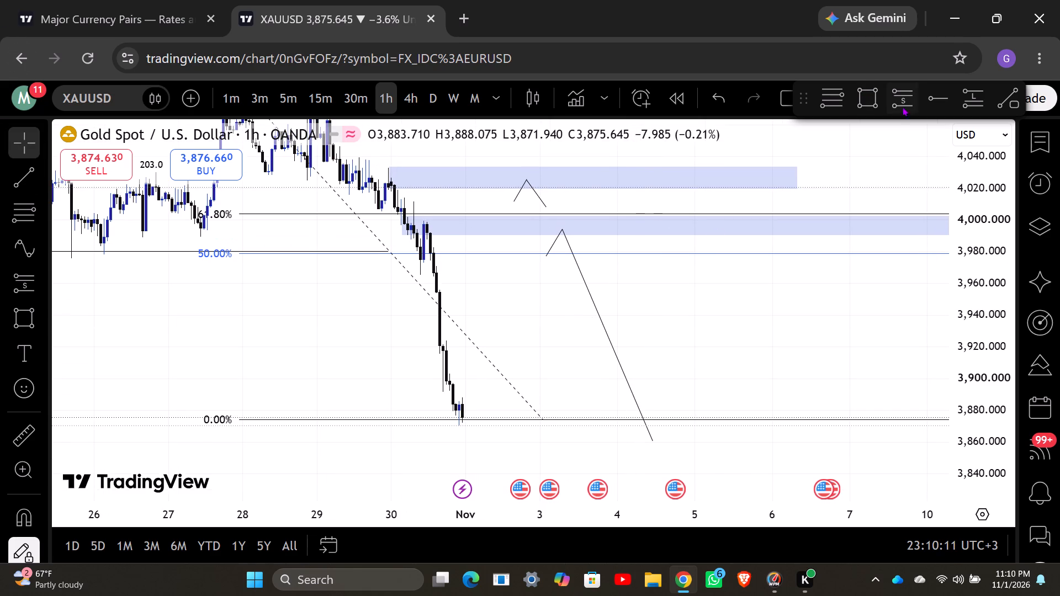
{"action": "left_click", "coordinate": [907, 102]}
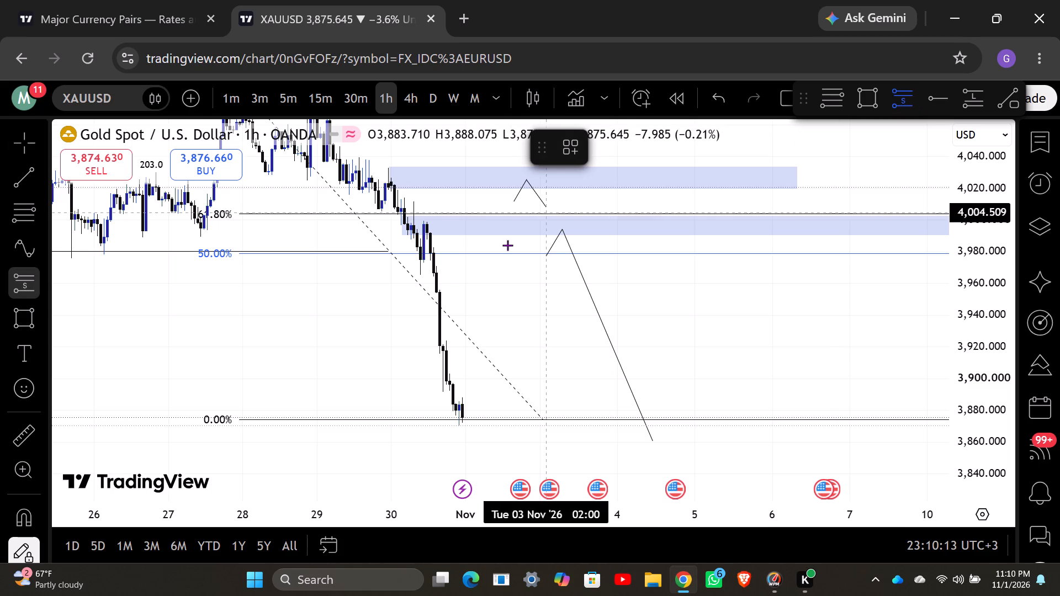
{"action": "left_click", "coordinate": [563, 233]}
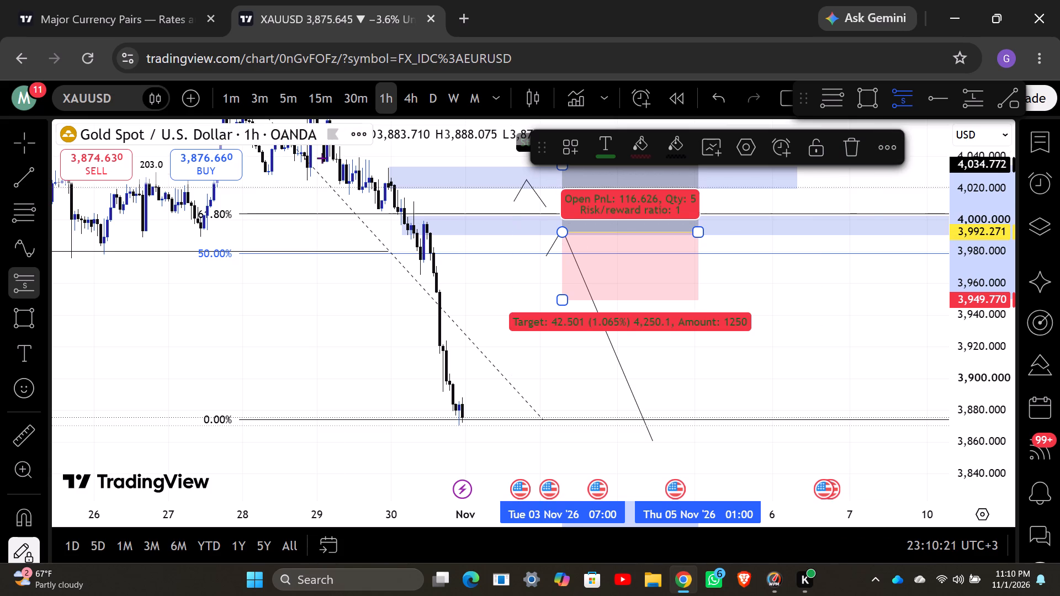
{"action": "left_click", "coordinate": [723, 188]}
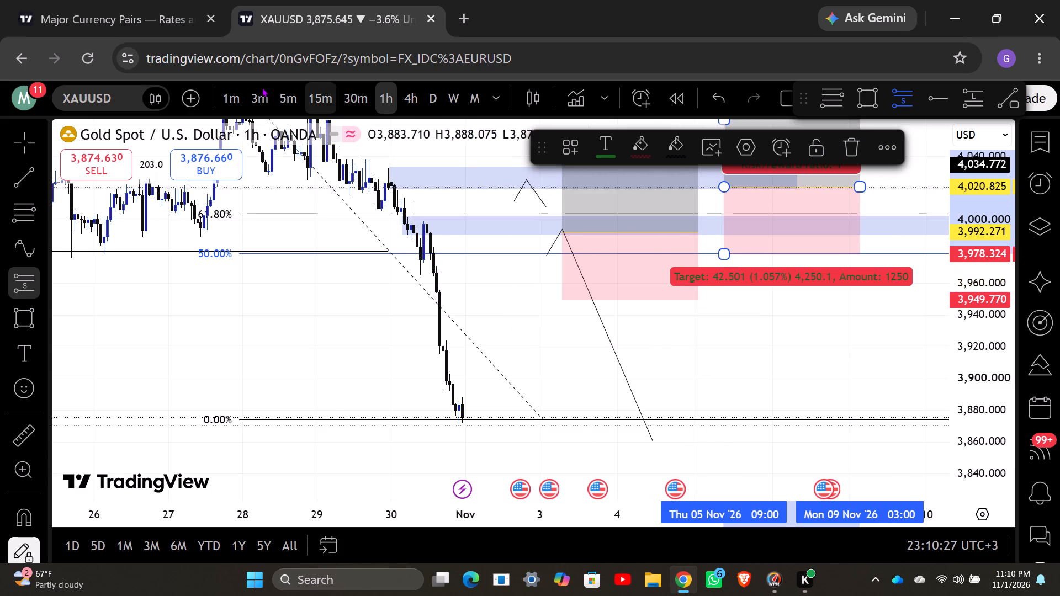
{"action": "left_click", "coordinate": [25, 148]}
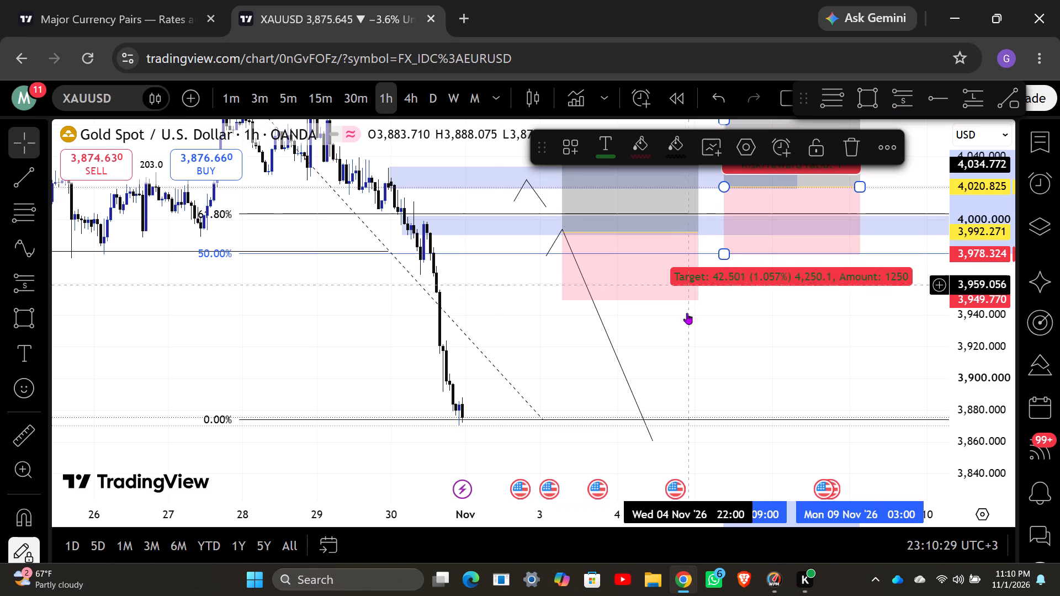
Tighten the lower zone's short position to a stop about 13.4 points above its entry.
{"action": "left_click", "coordinate": [686, 329]}
{"action": "left_click", "coordinate": [677, 304]}
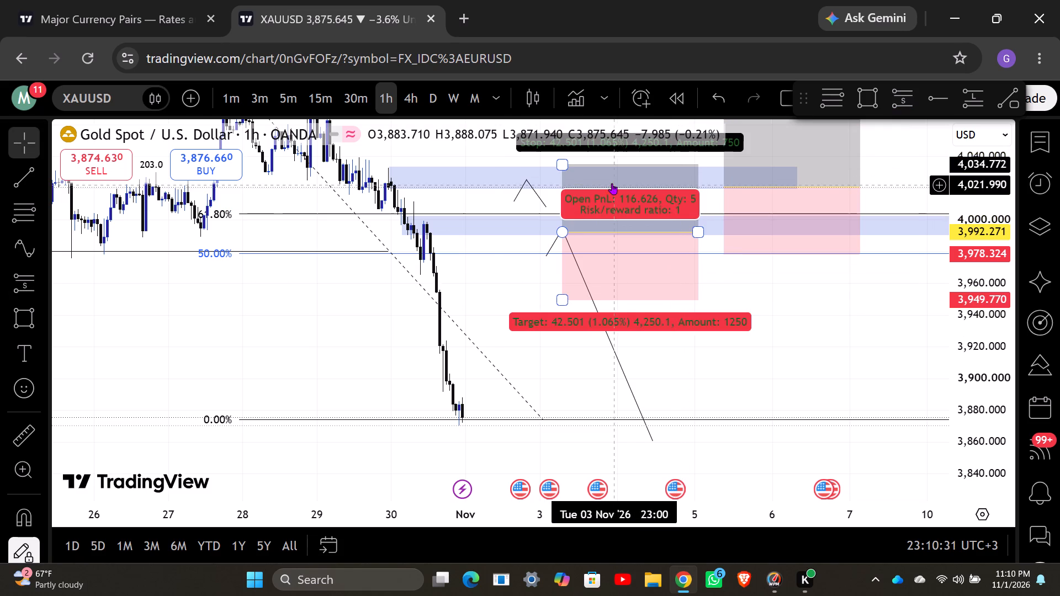
{"action": "left_click_drag", "start_coordinate": [564, 162], "coordinate": [558, 200]}
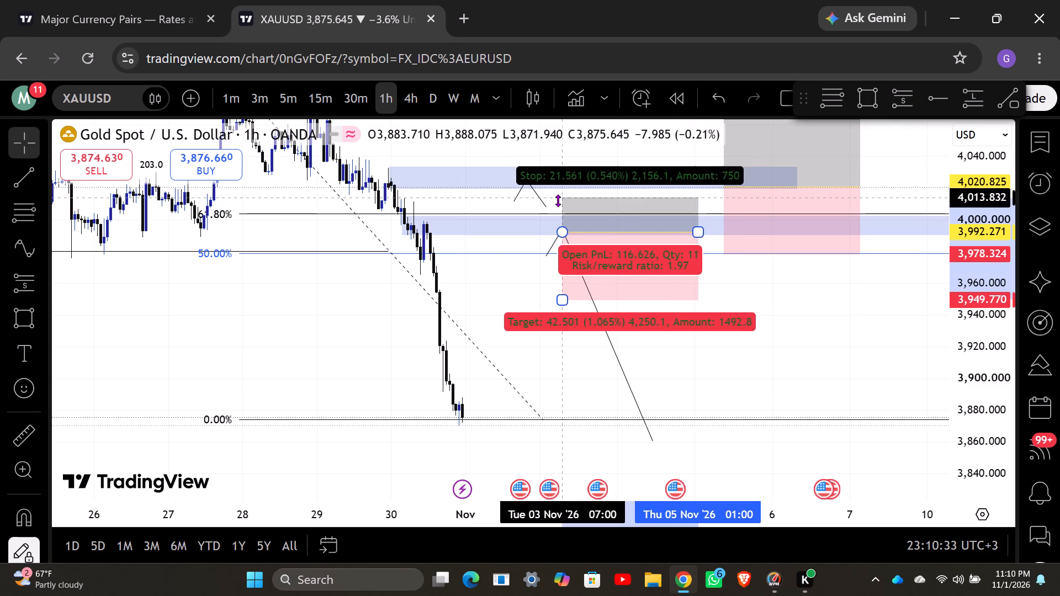
{"action": "left_click_drag", "start_coordinate": [558, 200], "coordinate": [557, 211]}
Reposition the lower zone's short position to start on 3 Nov 03:00 with its entry at about 3,993.4.
{"action": "left_click_drag", "start_coordinate": [639, 247], "coordinate": [714, 291]}
{"action": "left_click_drag", "start_coordinate": [693, 291], "coordinate": [693, 289]}
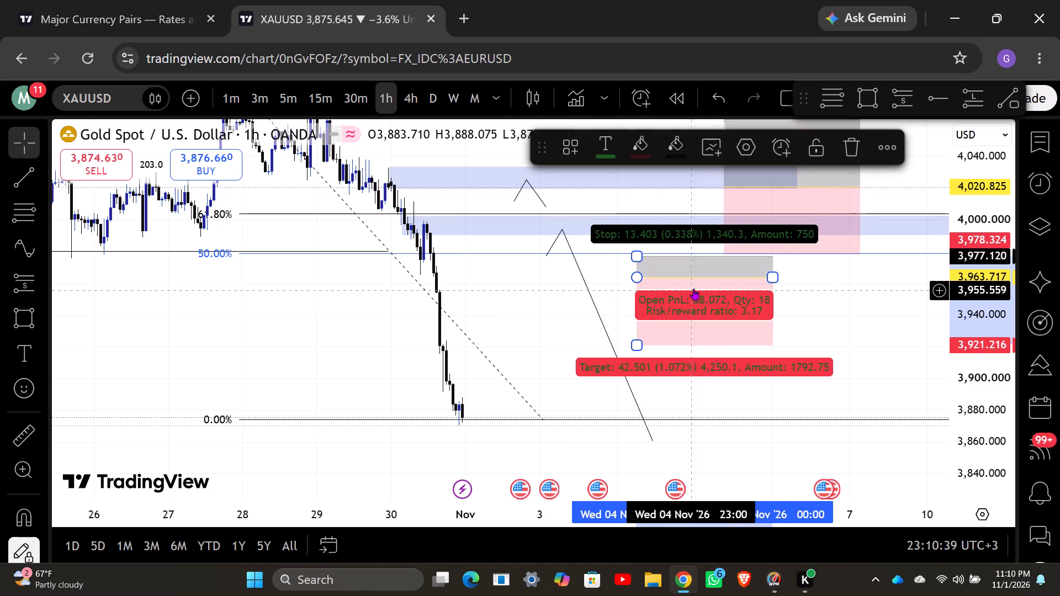
{"action": "left_click_drag", "start_coordinate": [693, 289], "coordinate": [607, 243]}
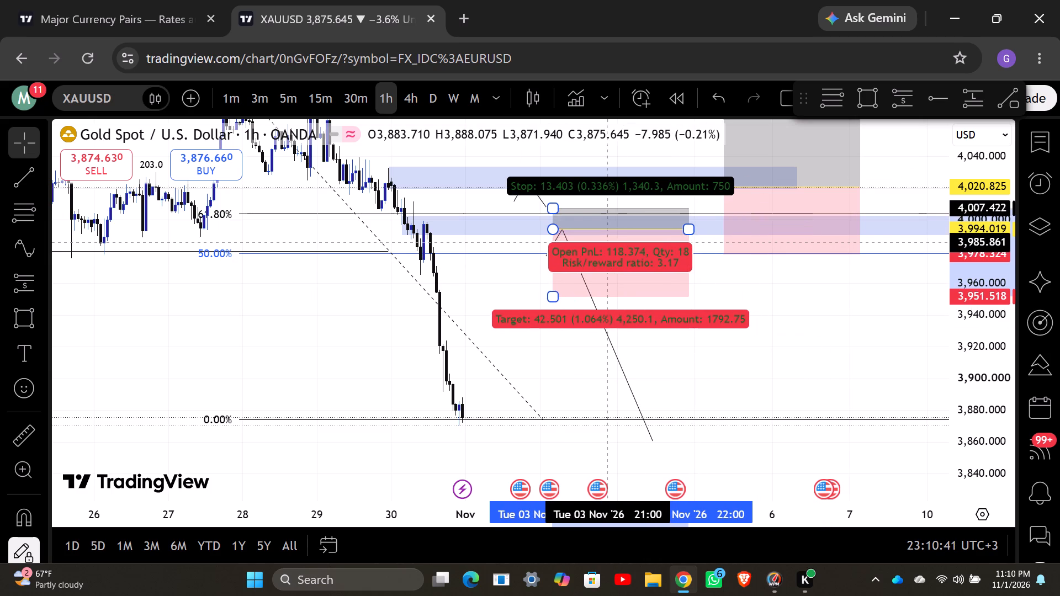
{"action": "left_click_drag", "start_coordinate": [607, 243], "coordinate": [605, 244]}
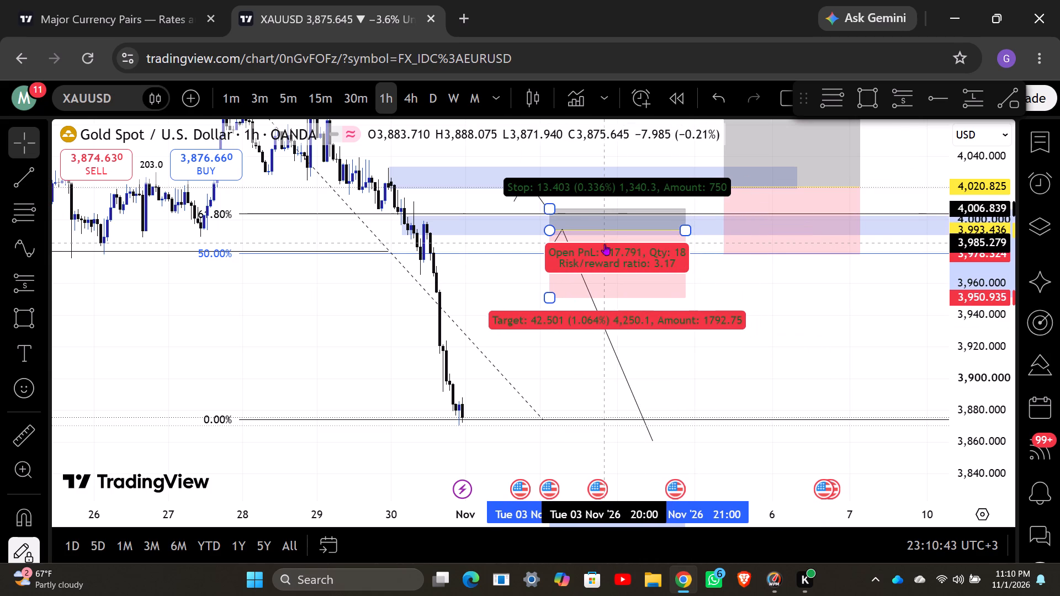
Narrow the lower short position to end on 4 Nov 01:00 and extend its target down to about 3,835.
{"action": "left_click", "coordinate": [735, 338]}
{"action": "left_click_drag", "start_coordinate": [681, 228], "coordinate": [621, 235]}
{"action": "left_click_drag", "start_coordinate": [727, 300], "coordinate": [725, 295]}
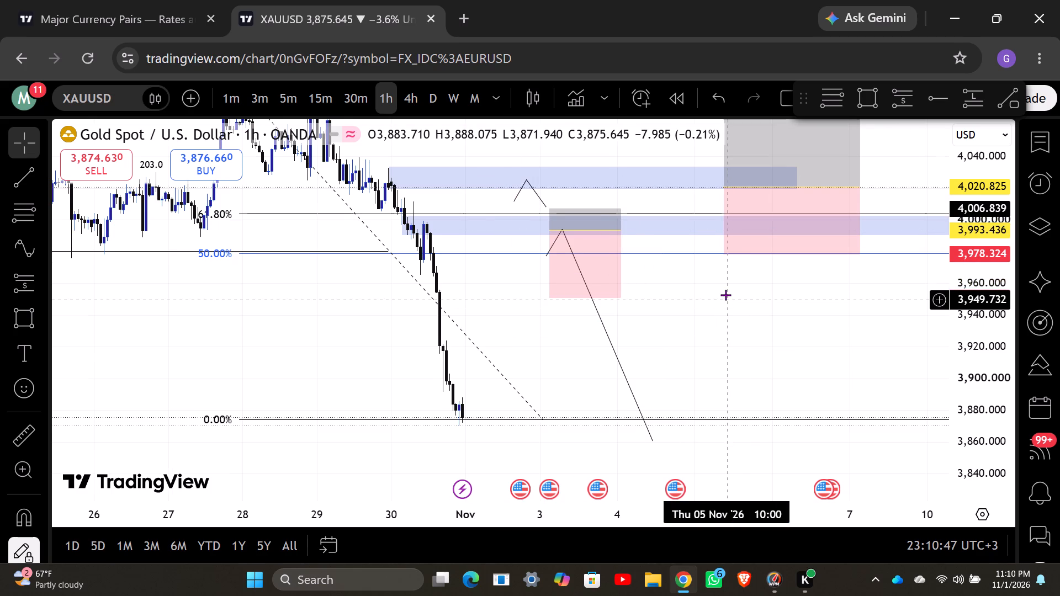
{"action": "left_click_drag", "start_coordinate": [725, 295], "coordinate": [729, 262]}
{"action": "left_click_drag", "start_coordinate": [553, 267], "coordinate": [553, 272]}
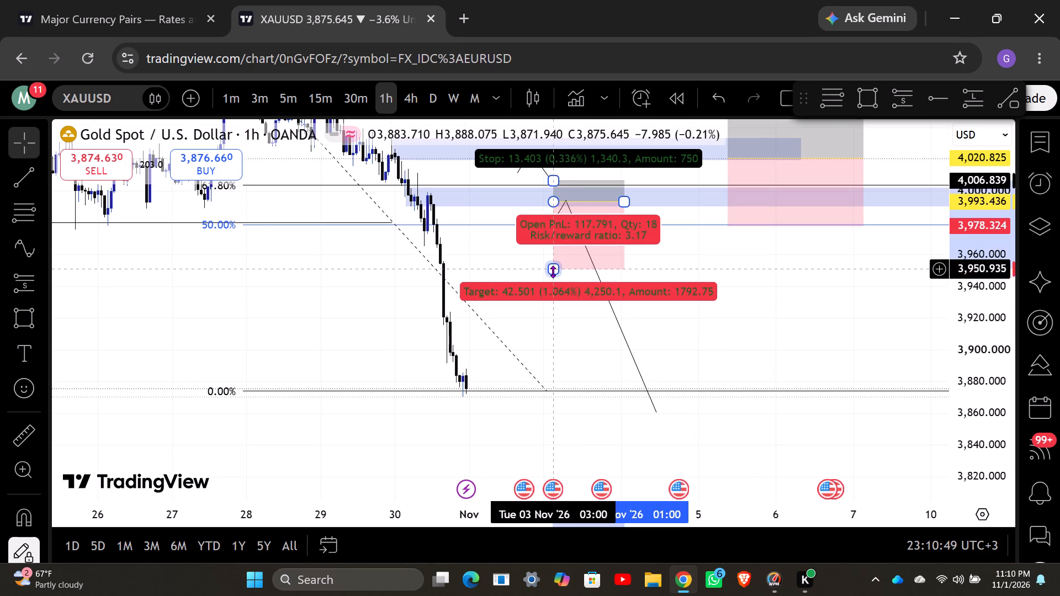
{"action": "left_click_drag", "start_coordinate": [553, 272], "coordinate": [529, 454]}
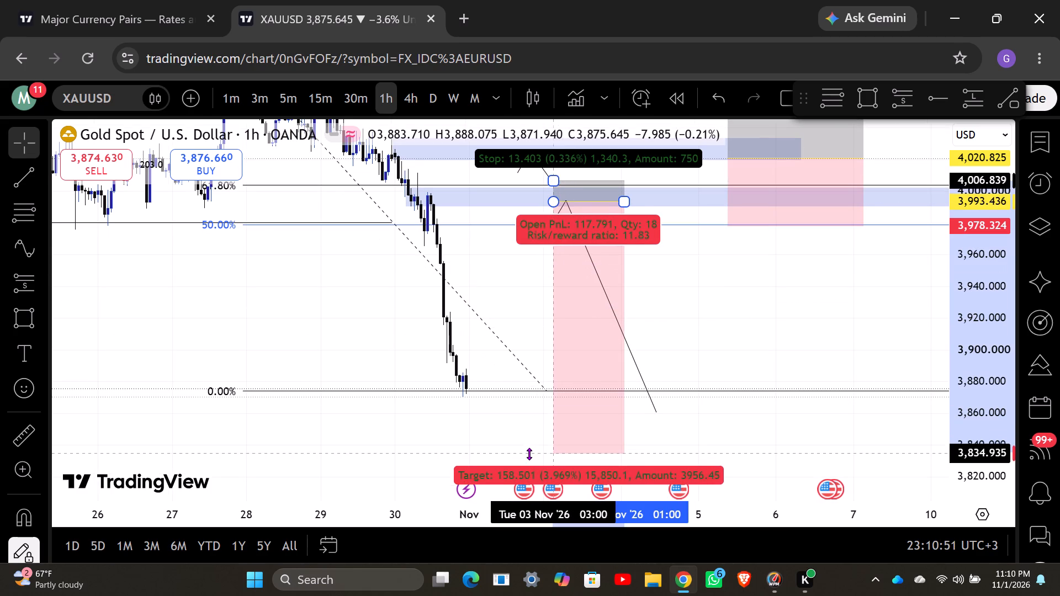
{"action": "left_click_drag", "start_coordinate": [529, 454], "coordinate": [531, 458]}
{"action": "left_click", "coordinate": [700, 361]}
Move the upper zone's short position earlier and slightly lower, with entry at about 4,017.9 and its end on 6 Nov 07:00.
{"action": "left_click_drag", "start_coordinate": [703, 342], "coordinate": [725, 451]}
{"action": "left_click_drag", "start_coordinate": [762, 270], "coordinate": [738, 284]}
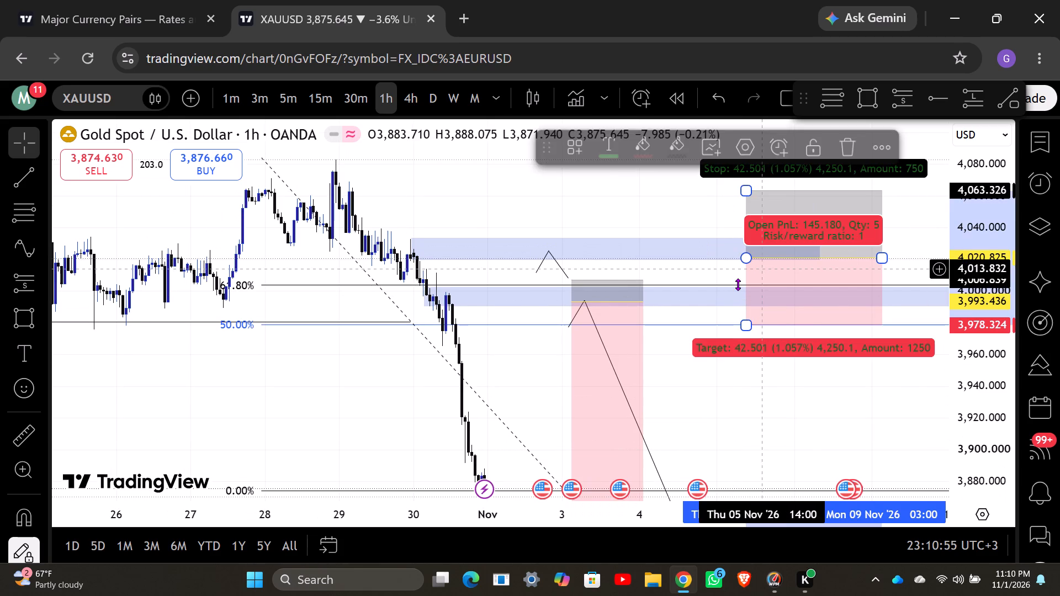
{"action": "left_click_drag", "start_coordinate": [738, 284], "coordinate": [693, 273]}
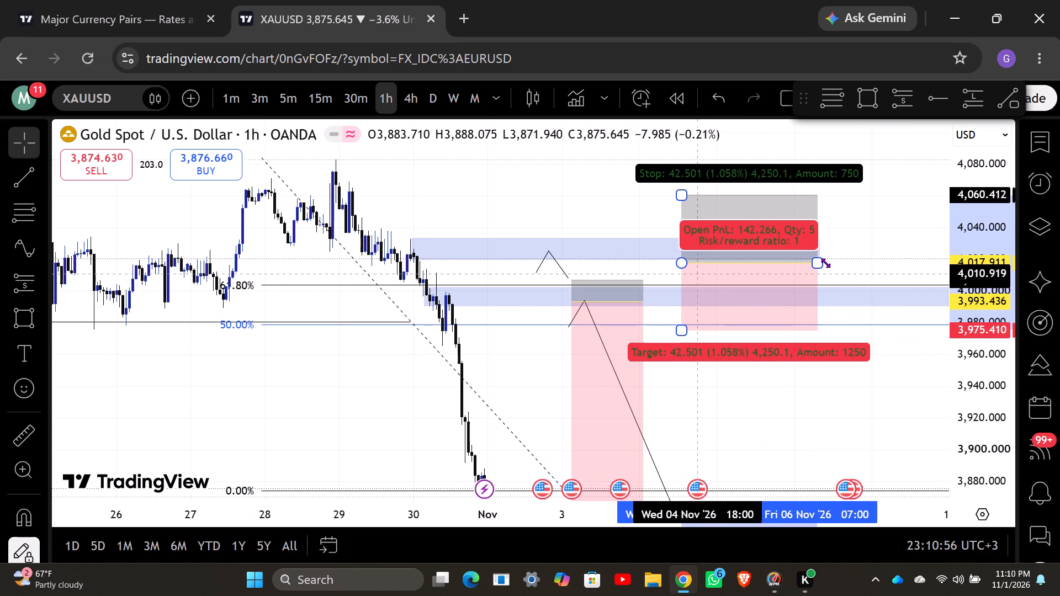